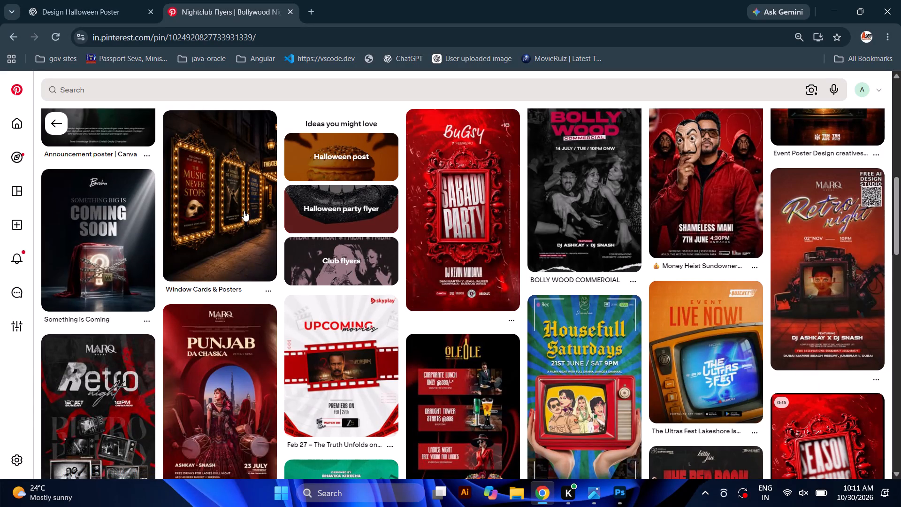
Look through the related nightclub, retro night and Bollywood night flyer pins for poster design references.
scroll(272, 191, "down", 9)
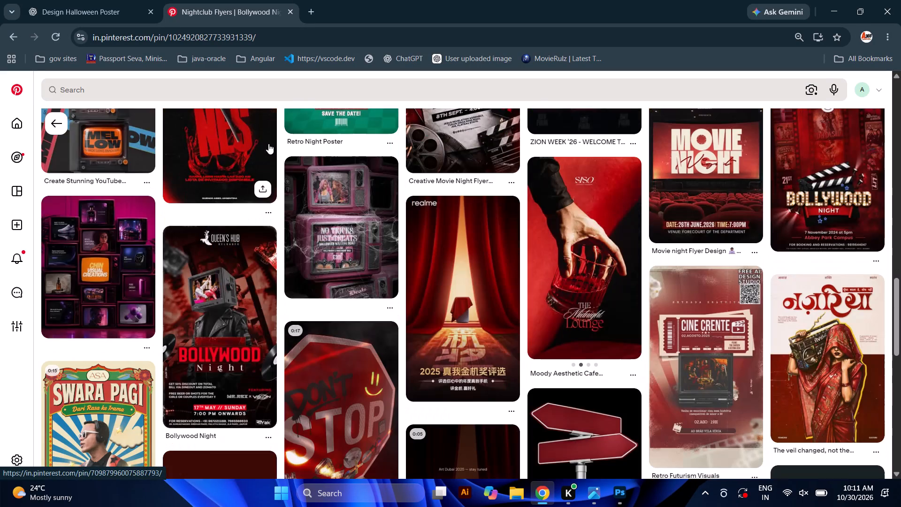
scroll(268, 143, "down", 8)
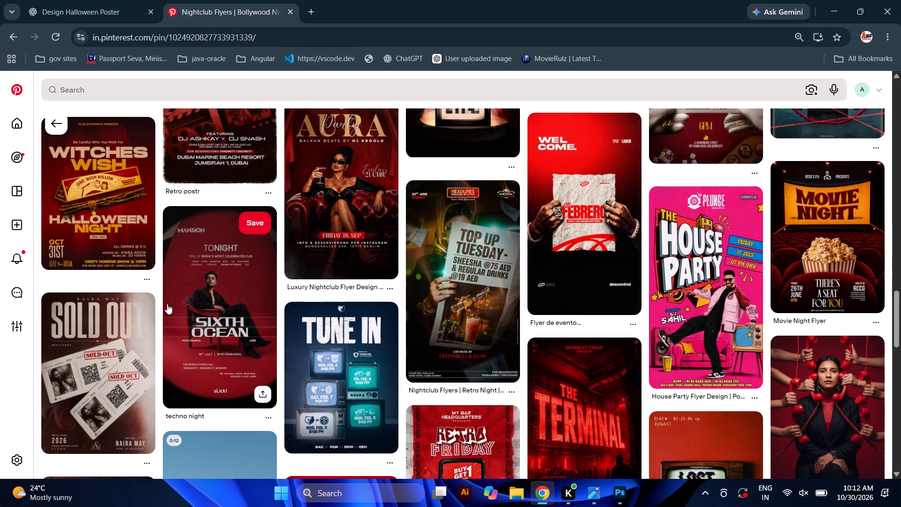
scroll(167, 304, "down", 7)
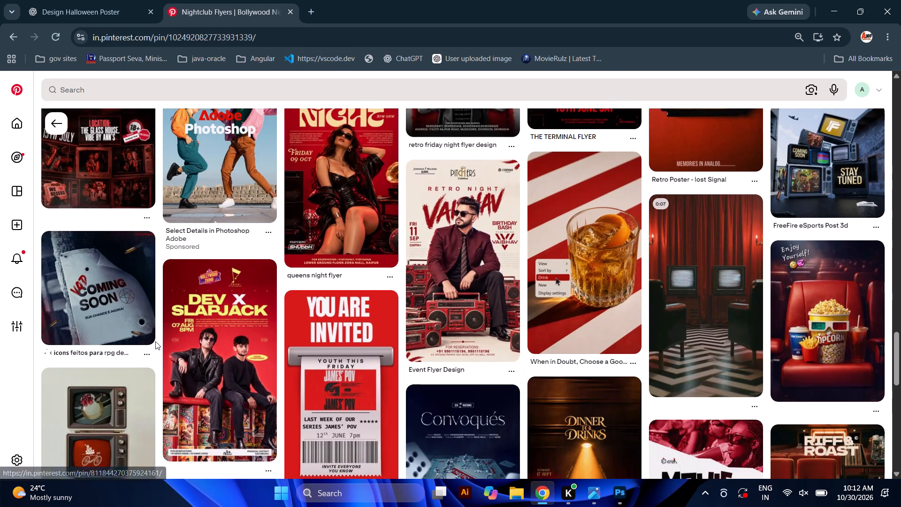
scroll(177, 292, "down", 16)
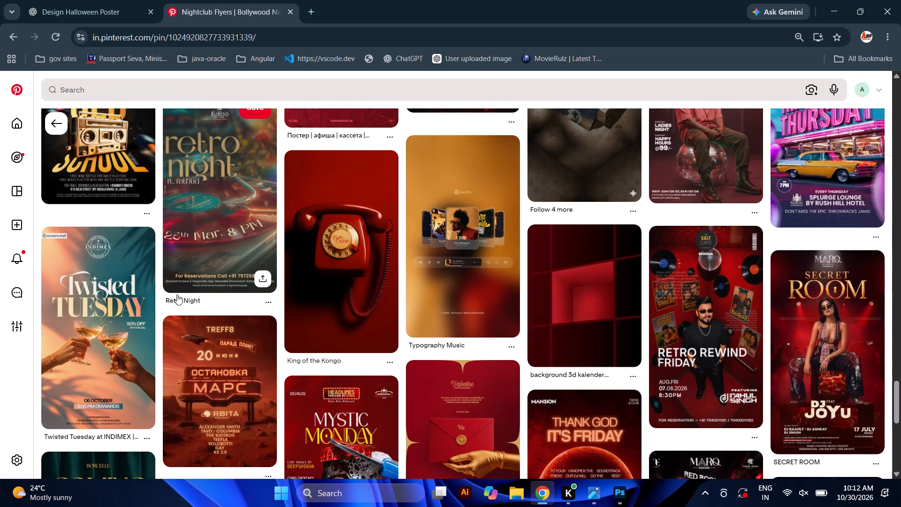
scroll(110, 174, "down", 5)
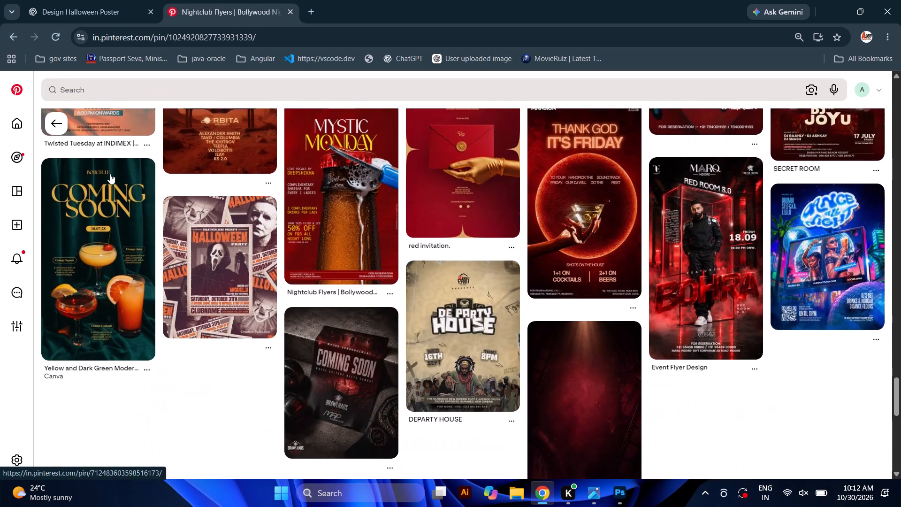
scroll(110, 174, "down", 4)
Open the Brawlhaus "Coming Soon" poster pin and browse the related announcement posters.
left_click_drag(358, 143, 362, 150)
left_click(362, 150)
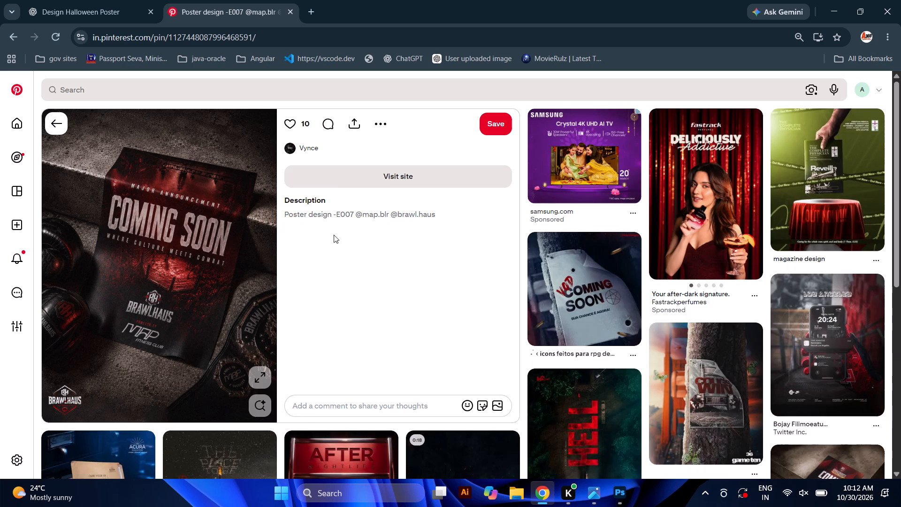
scroll(761, 218, "down", 3)
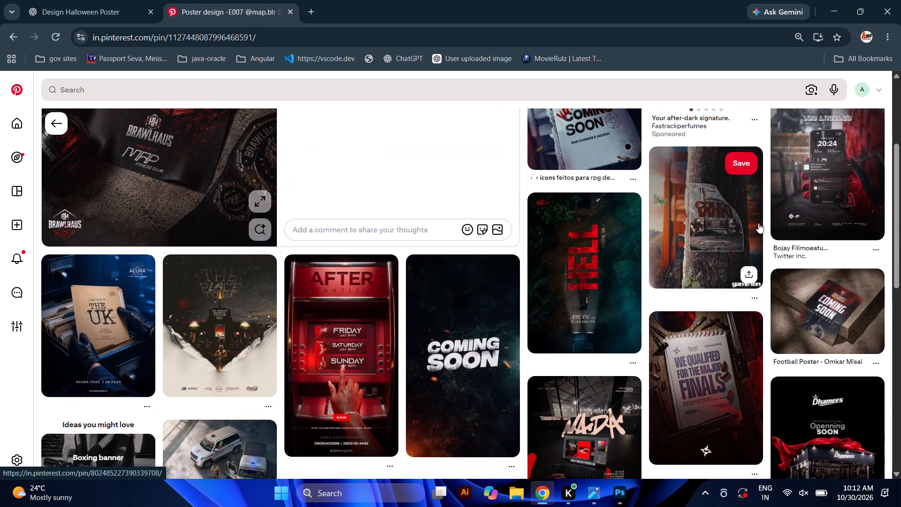
scroll(758, 223, "down", 2)
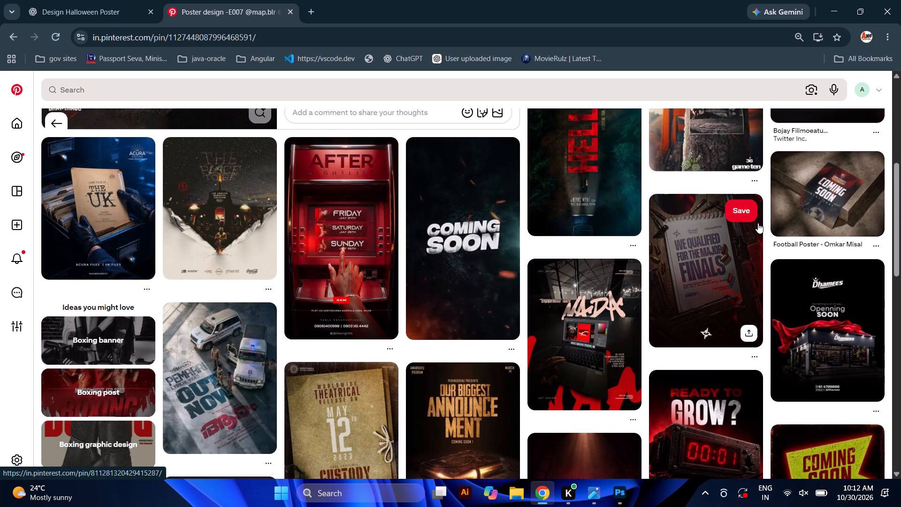
scroll(751, 227, "down", 1)
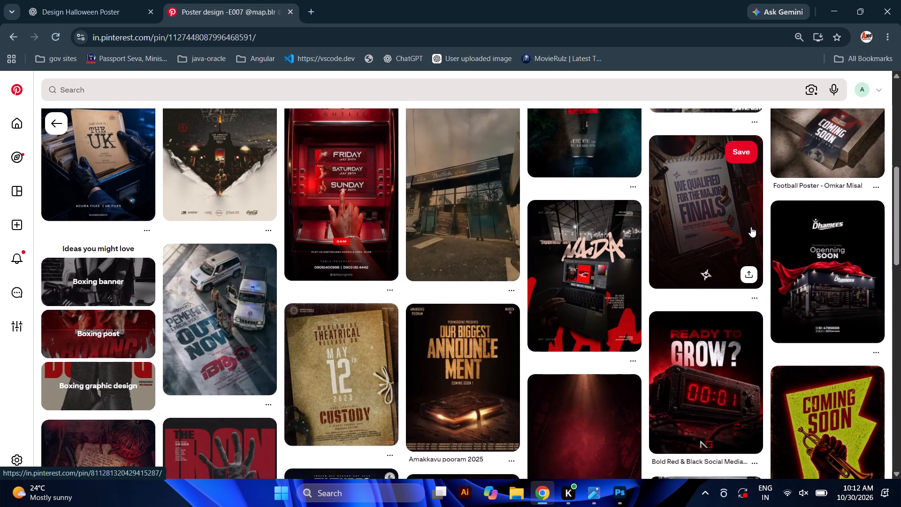
Open the "Amakkavu pooram 2025" announcement poster pin showing the glowing book.
left_click(484, 332)
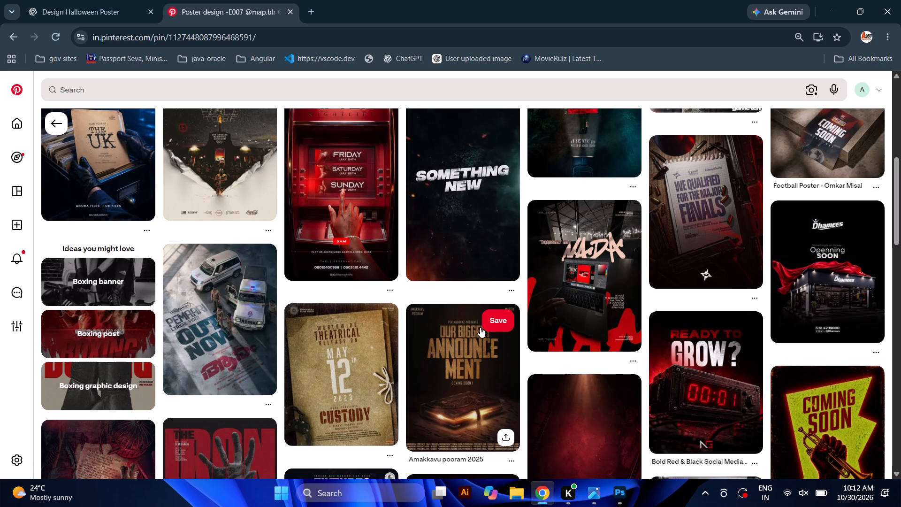
left_click_drag(443, 382, 445, 376)
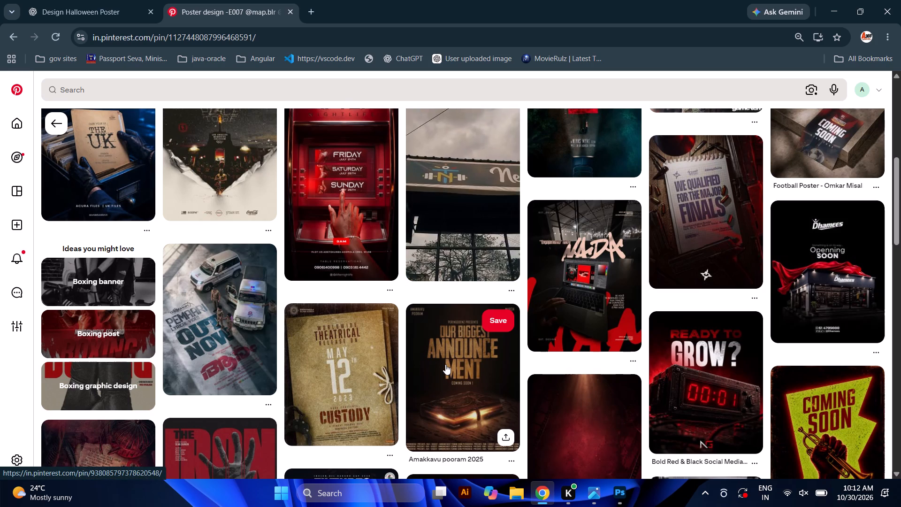
double_click(445, 364)
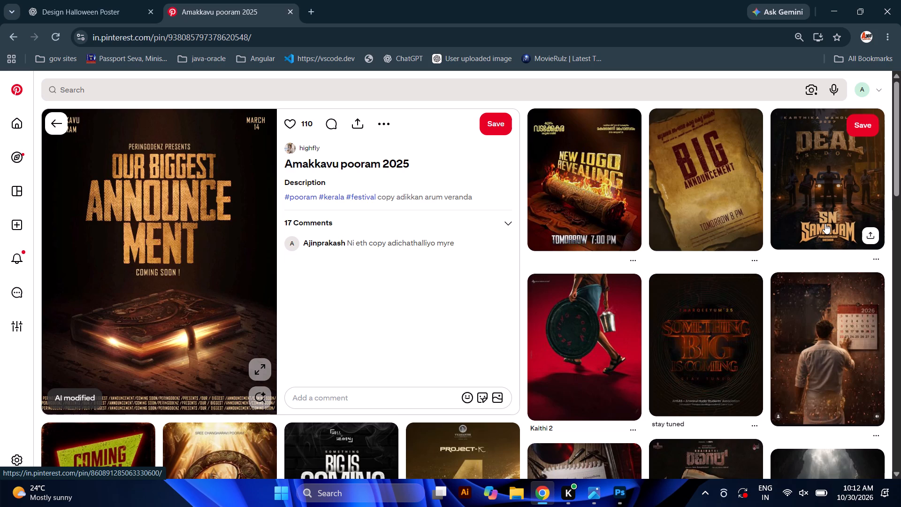
Examine the related big-announcement, coming-soon and movie poster pins for layout and background ideas.
scroll(825, 223, "down", 2)
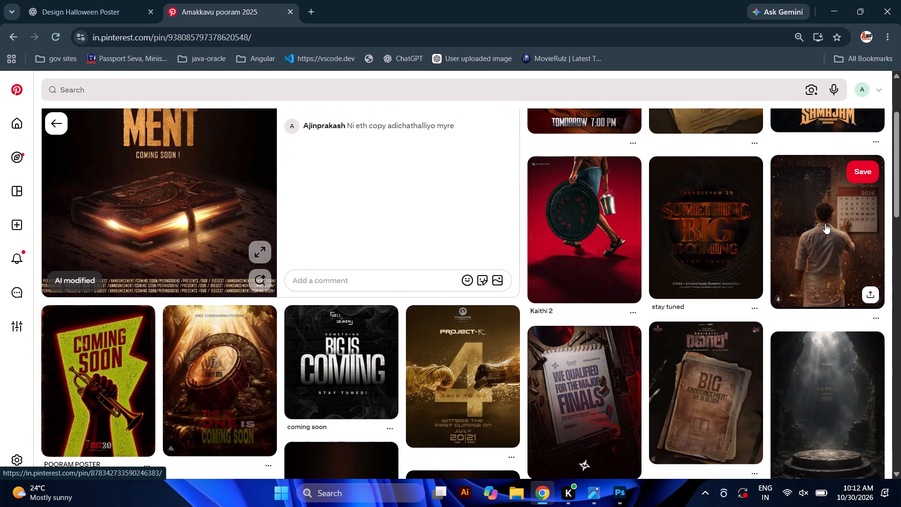
scroll(825, 223, "down", 5)
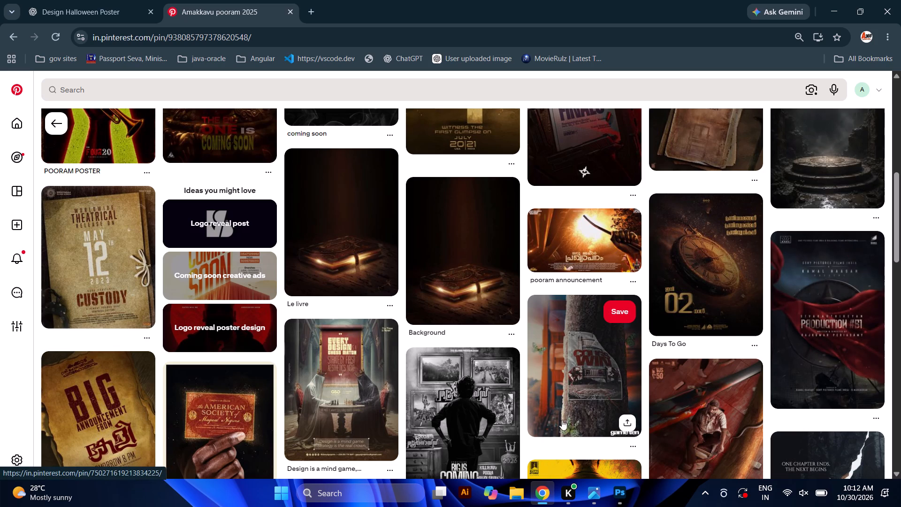
scroll(598, 326, "down", 5)
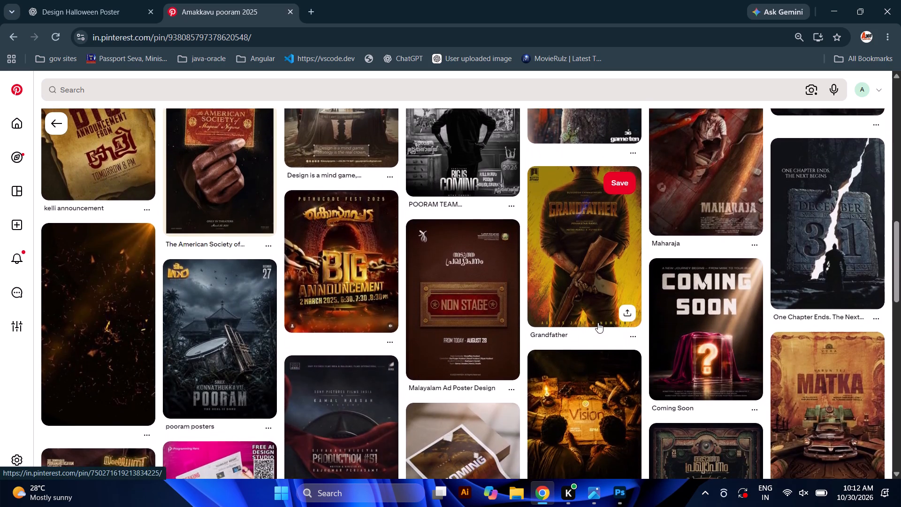
scroll(598, 323, "down", 7)
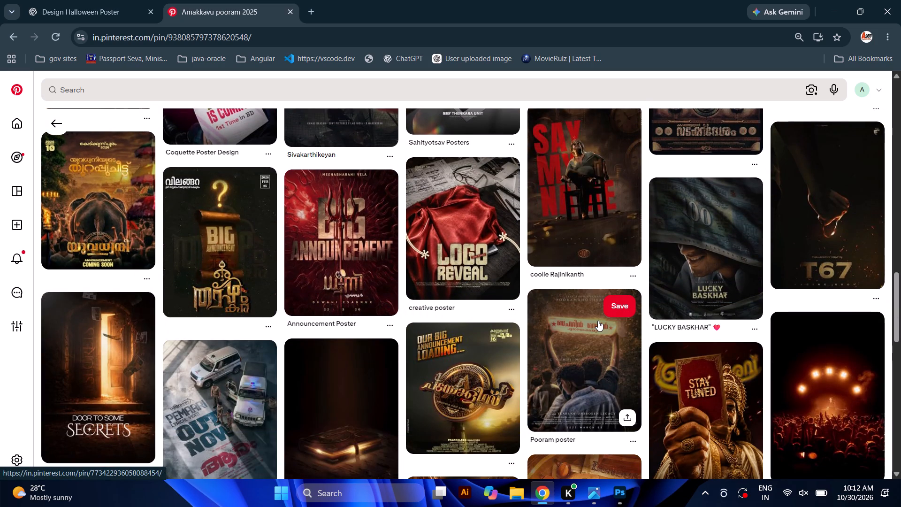
scroll(598, 321, "down", 4)
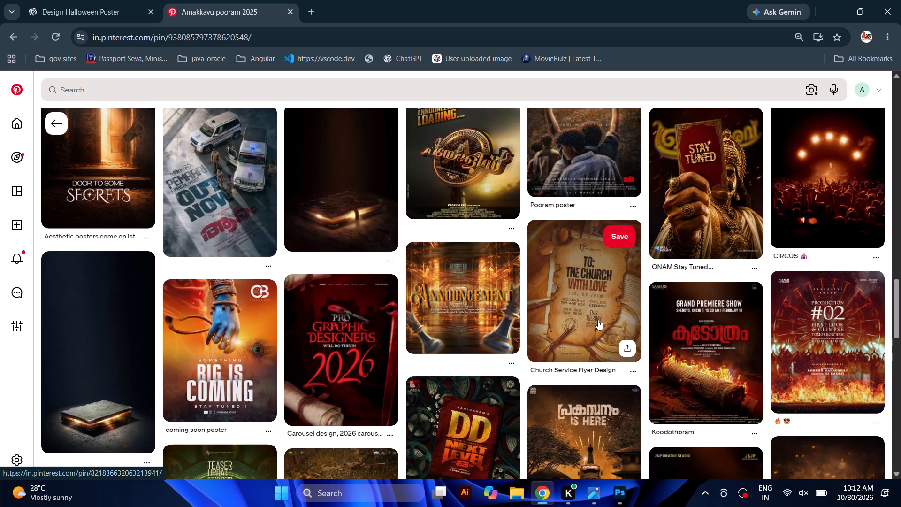
scroll(598, 320, "down", 3)
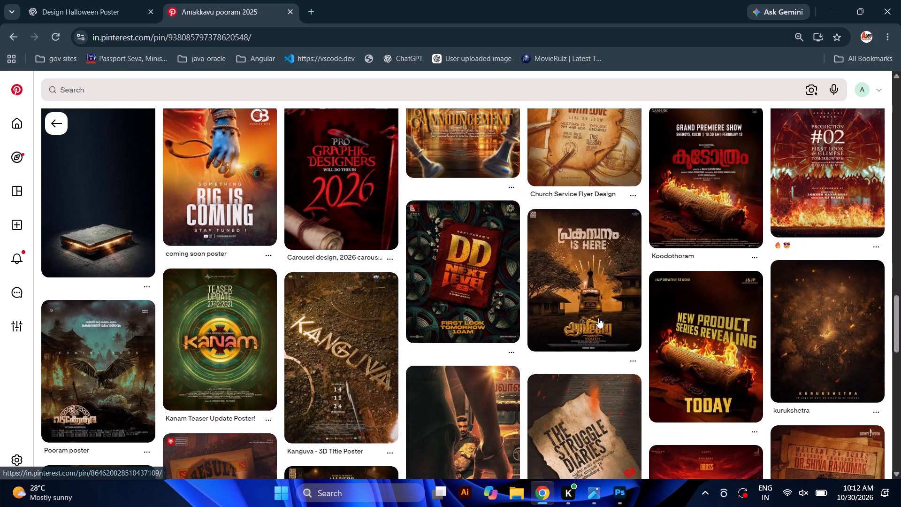
scroll(598, 318, "down", 2)
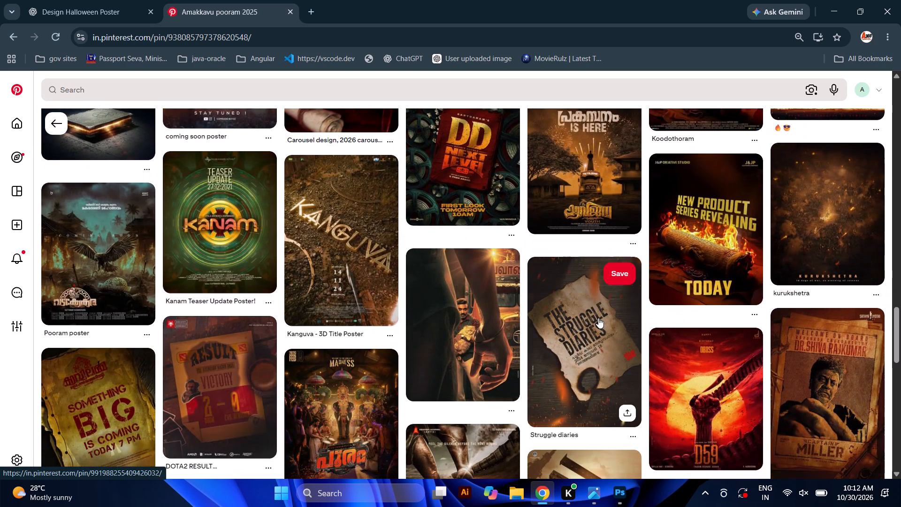
scroll(598, 318, "down", 12)
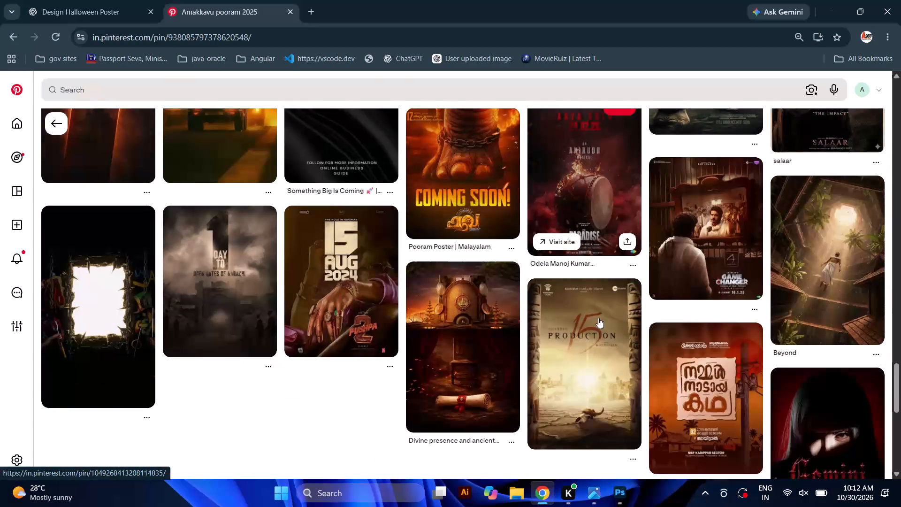
scroll(598, 318, "down", 4)
scroll(598, 316, "up", 1)
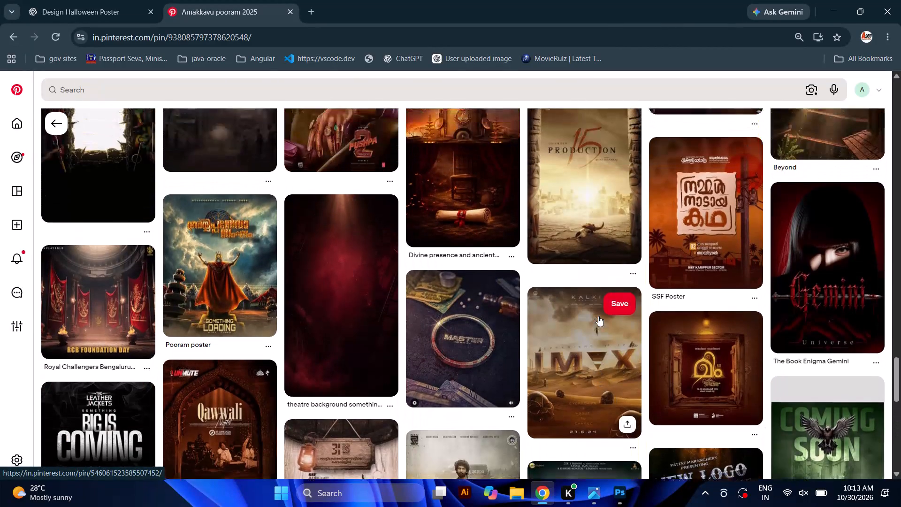
scroll(598, 316, "up", 1)
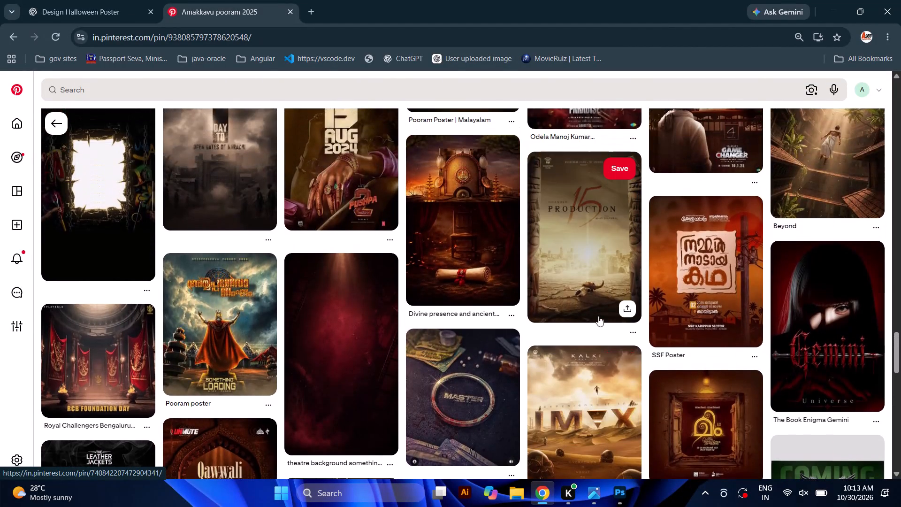
Open the "15 Production" movie poster pin with the skull on cracked ground and glance over its related pins.
left_click(617, 276)
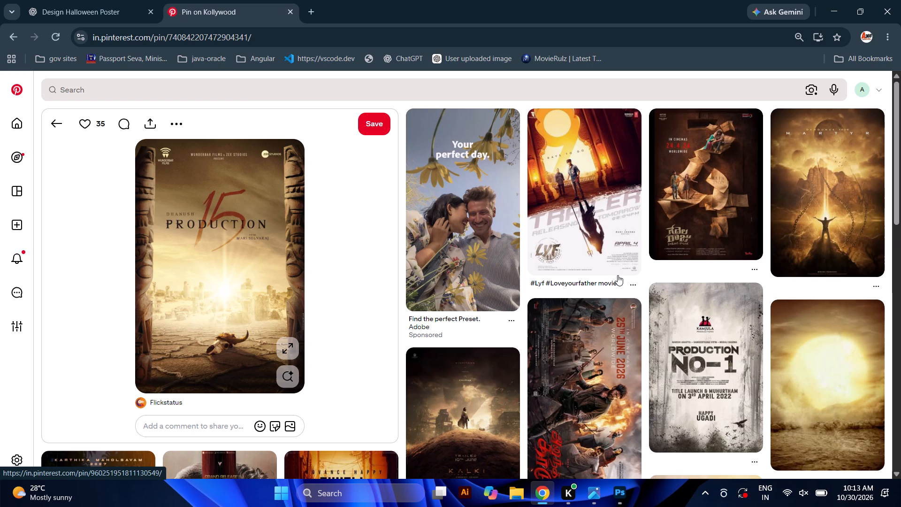
scroll(618, 275, "down", 1)
scroll(618, 275, "up", 2)
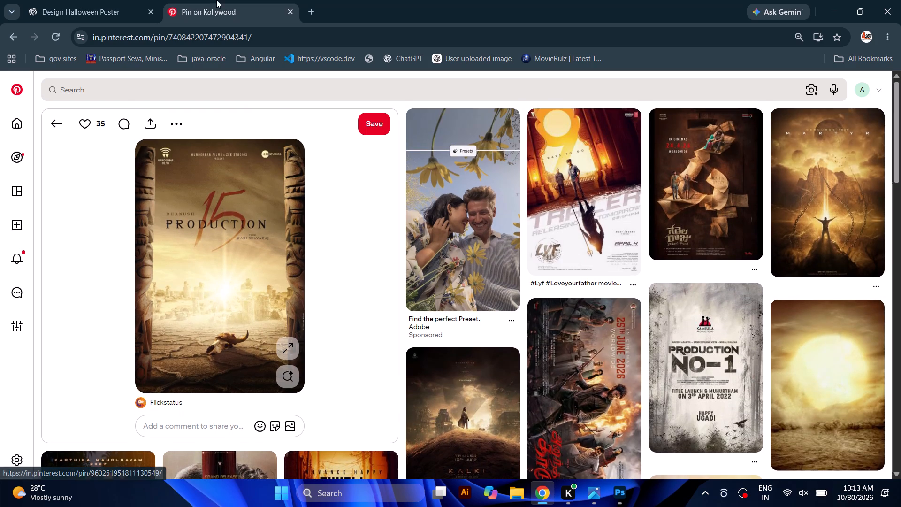
Search the pins for "anyone but you poster" and open the poster of the couple sitting on the wooden pier.
left_click(745, 90)
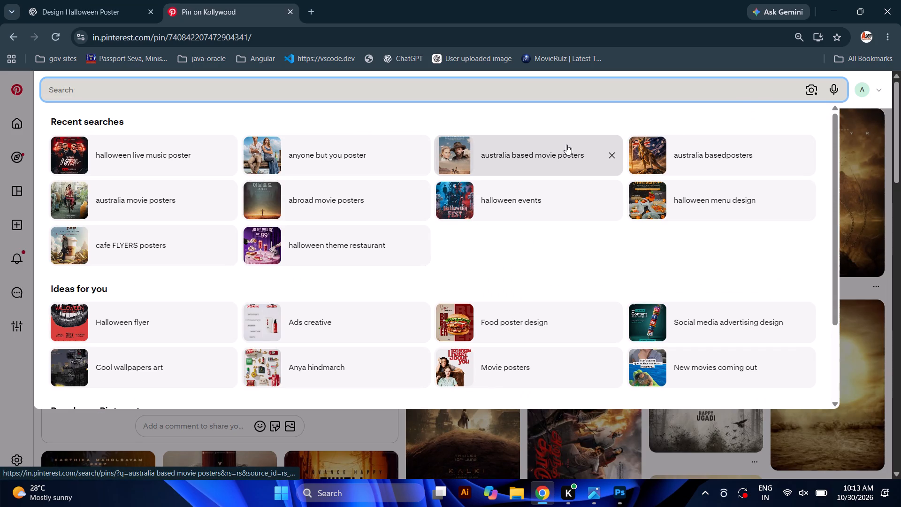
left_click(371, 146)
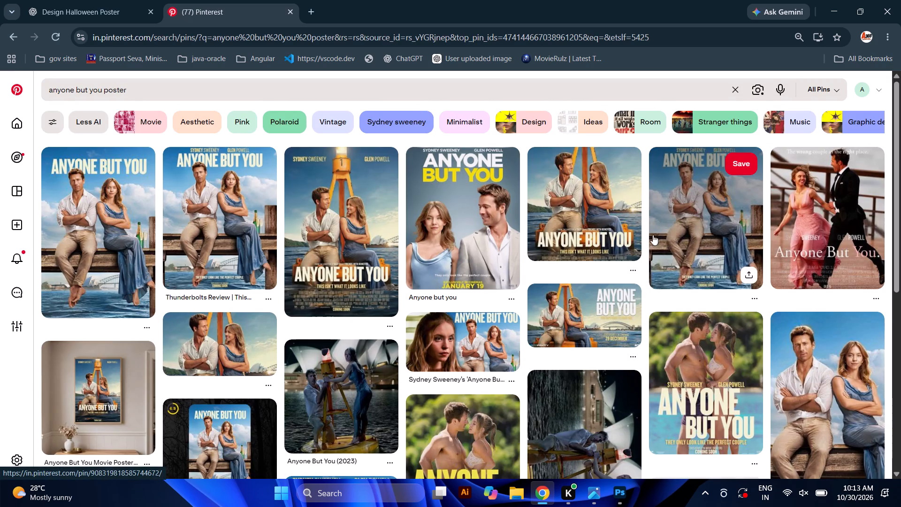
left_click(107, 226)
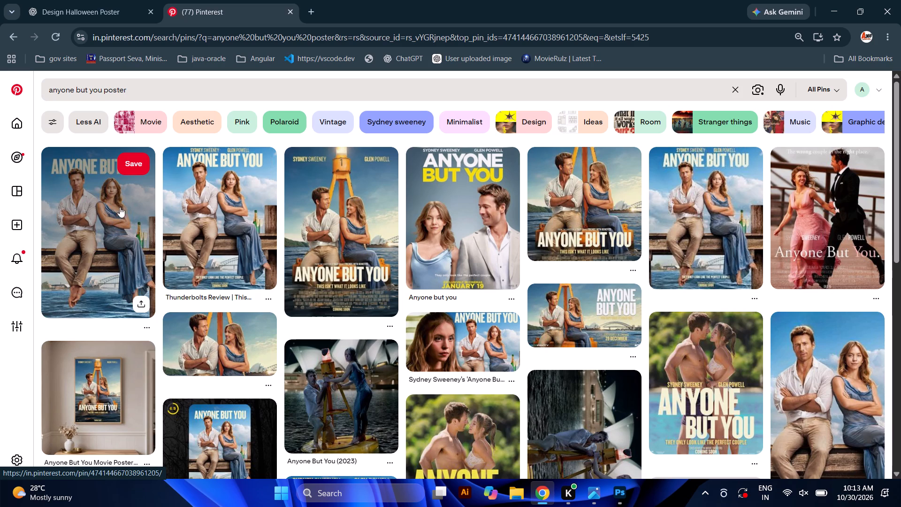
left_click(127, 199)
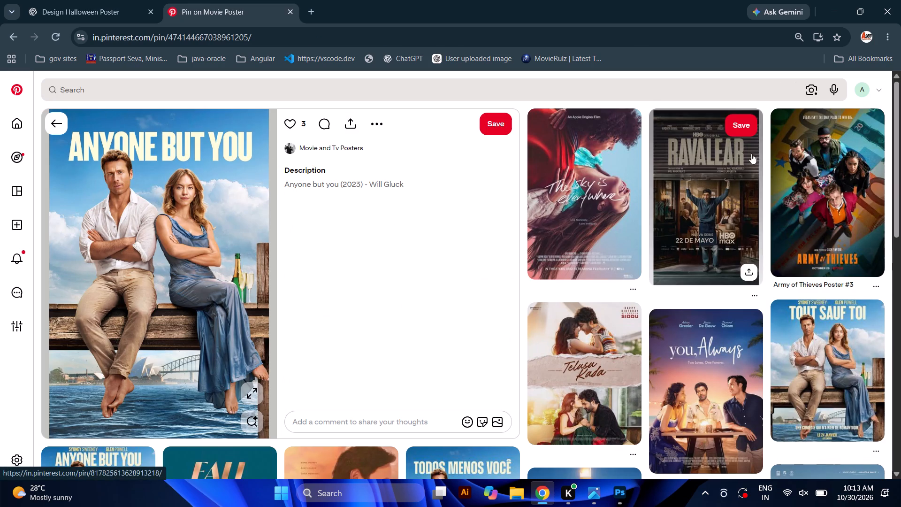
Look through the movie posters related to the "Anyone But You" pin for composition and title styling references.
scroll(826, 164, "down", 1)
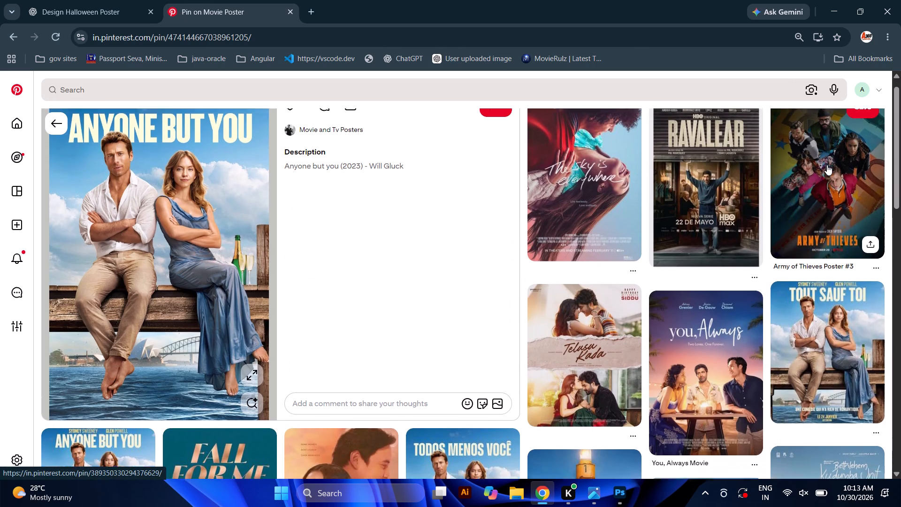
scroll(827, 167, "down", 4)
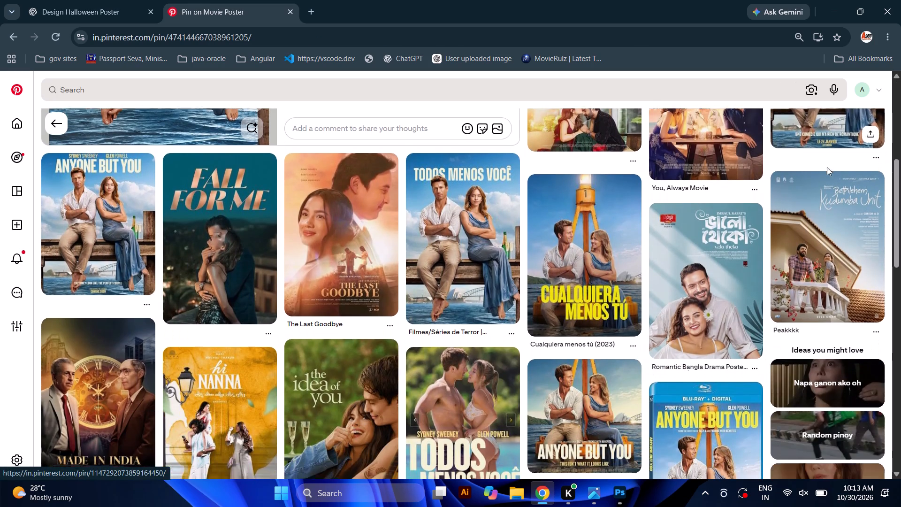
scroll(827, 167, "down", 2)
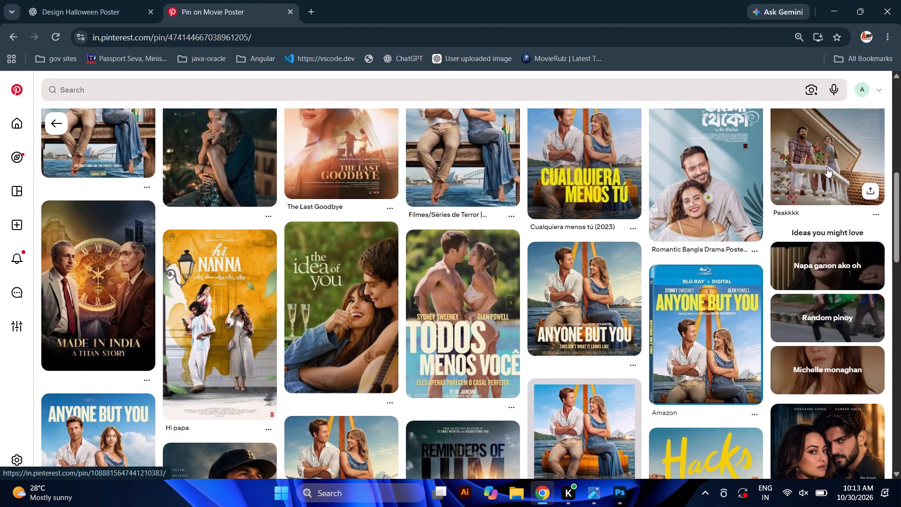
scroll(827, 167, "down", 5)
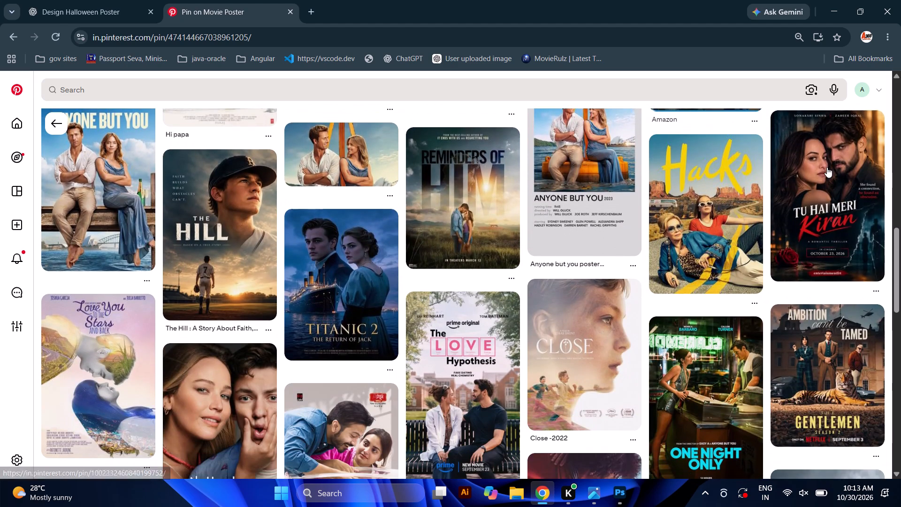
scroll(827, 167, "down", 6)
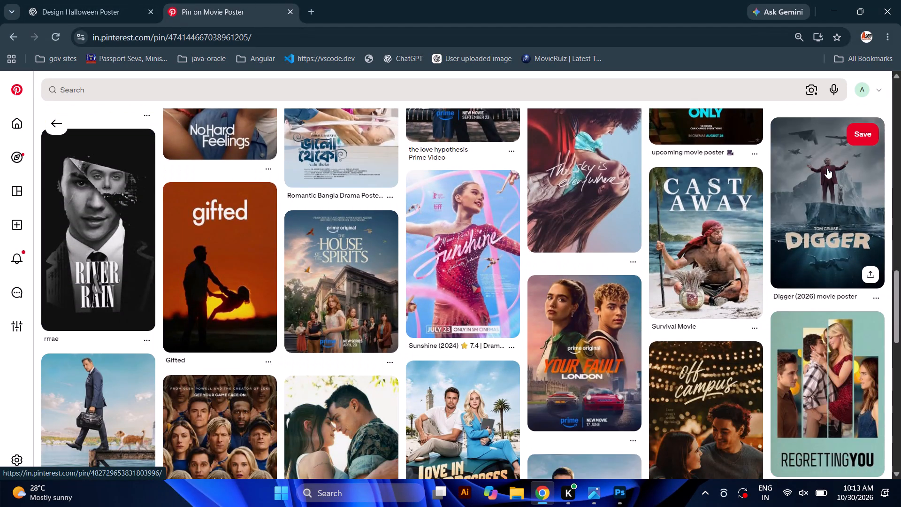
scroll(827, 168, "down", 6)
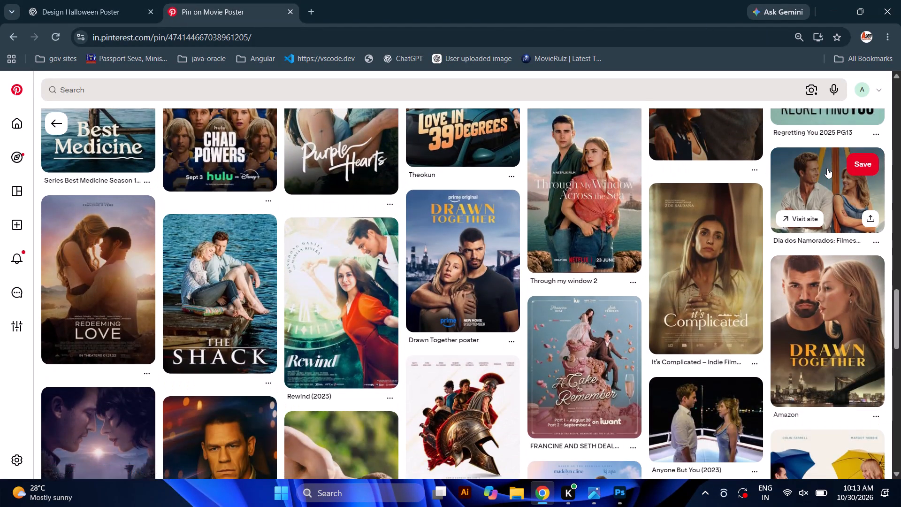
scroll(827, 168, "down", 19)
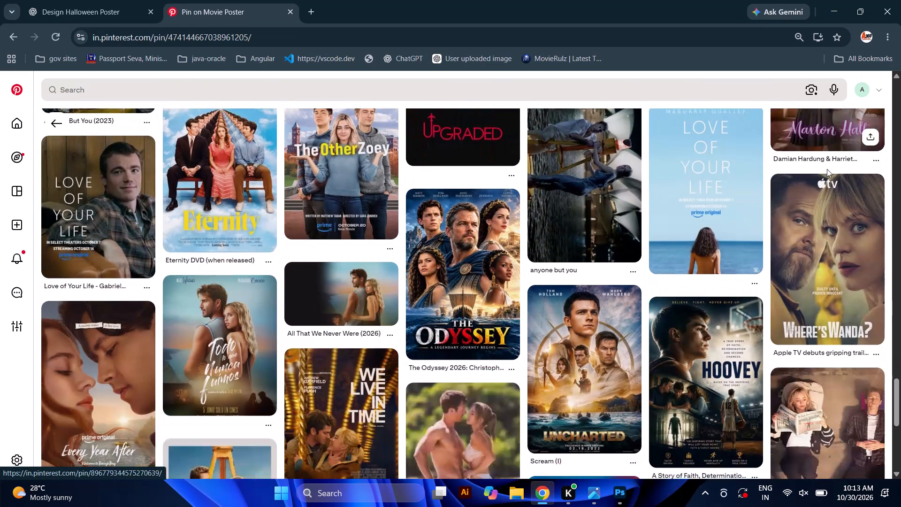
Look through more romance and drama movie posters related to the "Anyone But You" pin for couple composition and title styling.
scroll(827, 169, "down", 8)
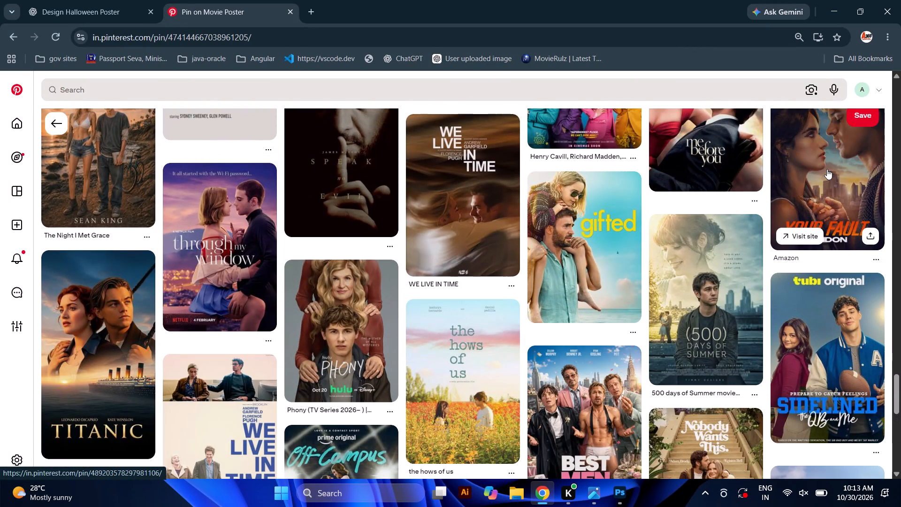
scroll(827, 169, "down", 2)
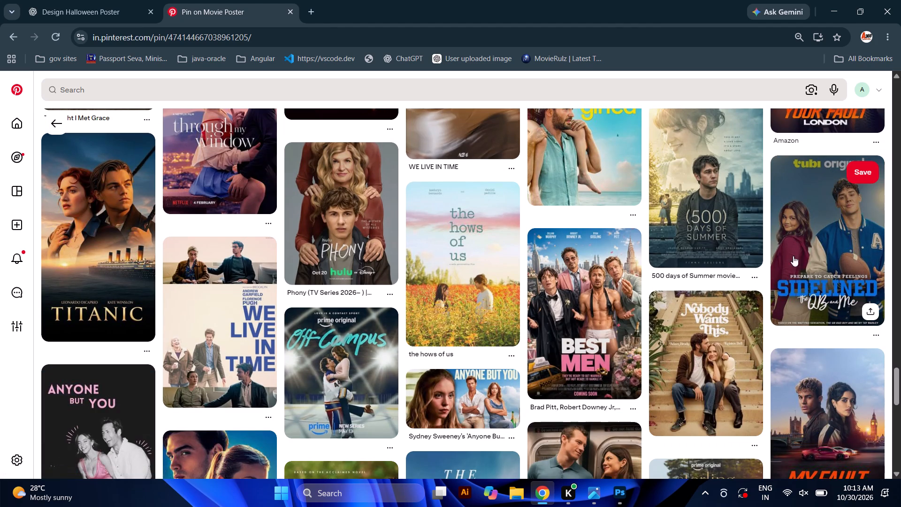
scroll(778, 331, "down", 4)
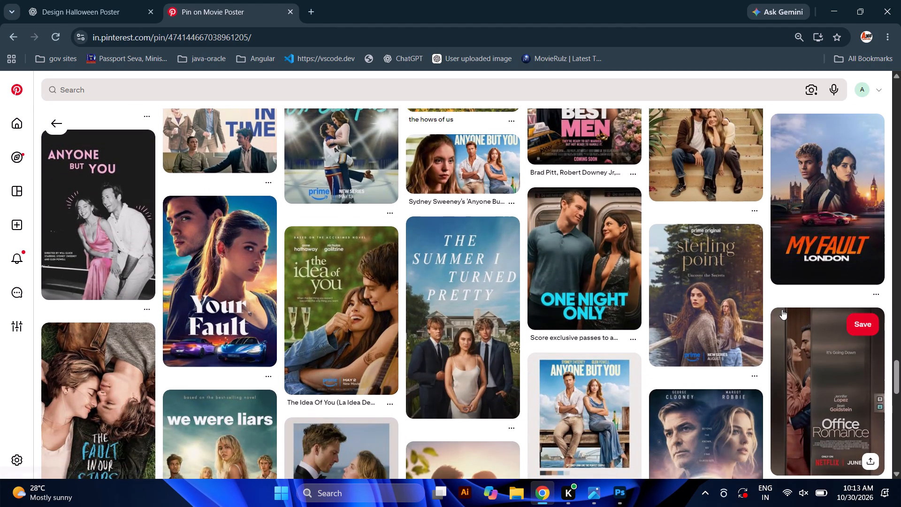
scroll(783, 307, "down", 4)
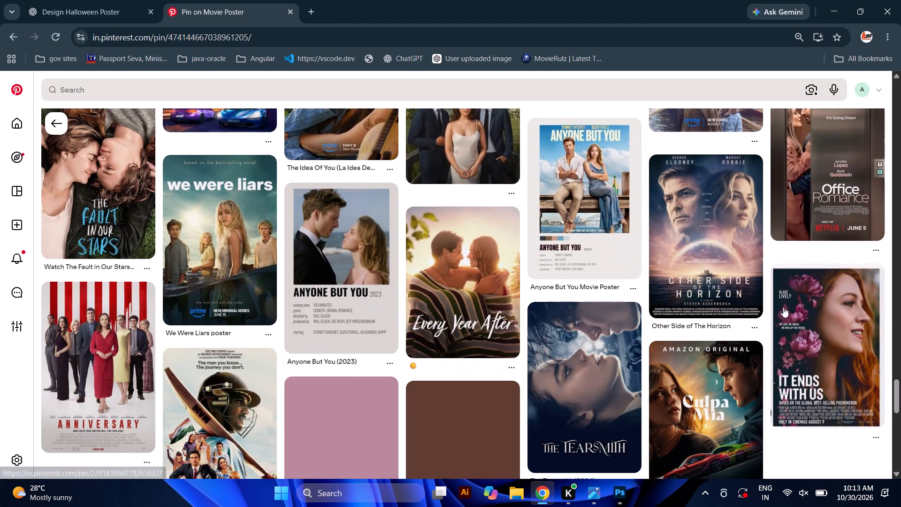
scroll(783, 307, "down", 3)
scroll(783, 307, "up", 2)
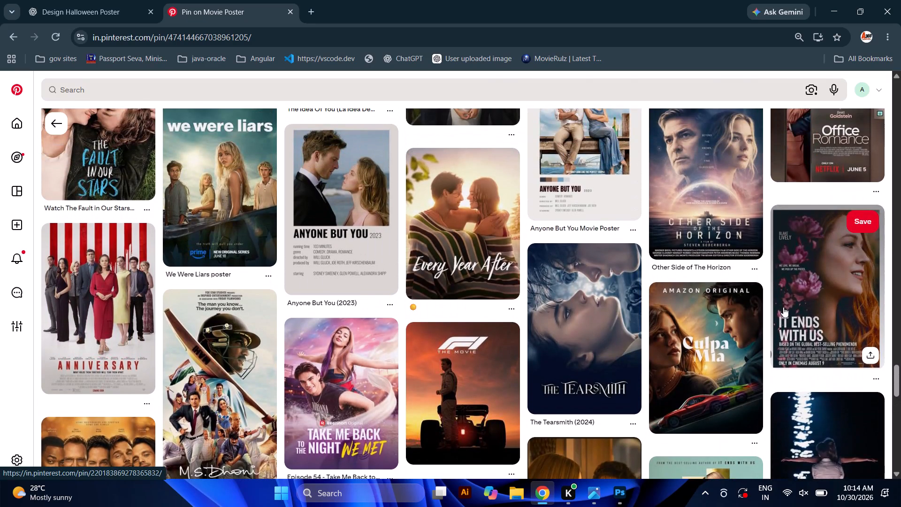
scroll(783, 307, "down", 5)
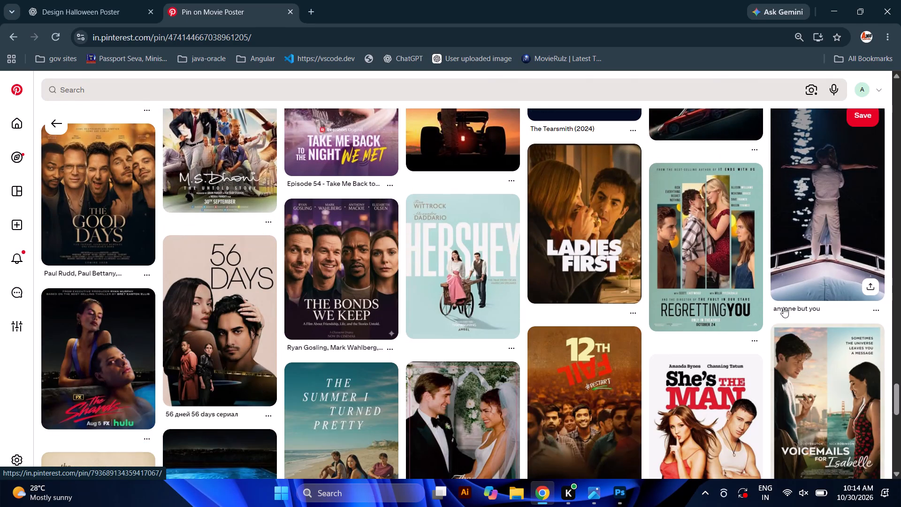
scroll(783, 307, "down", 3)
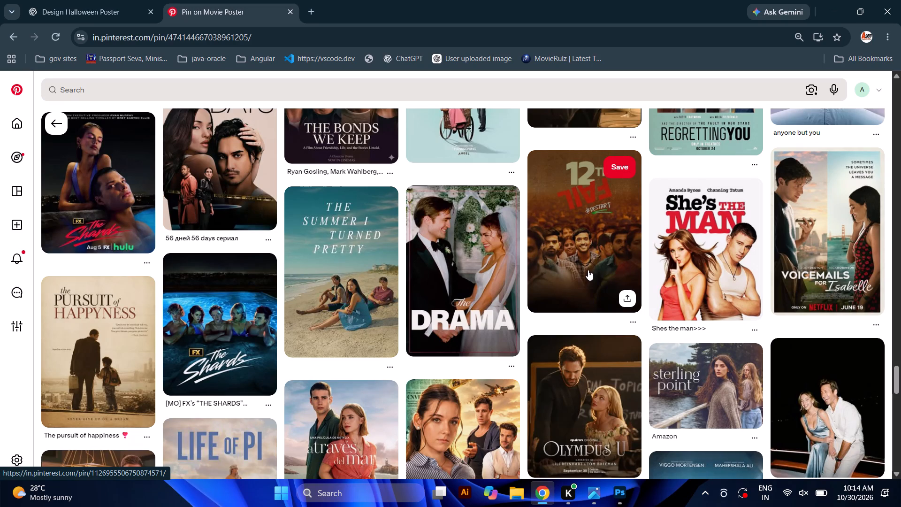
scroll(588, 270, "down", 4)
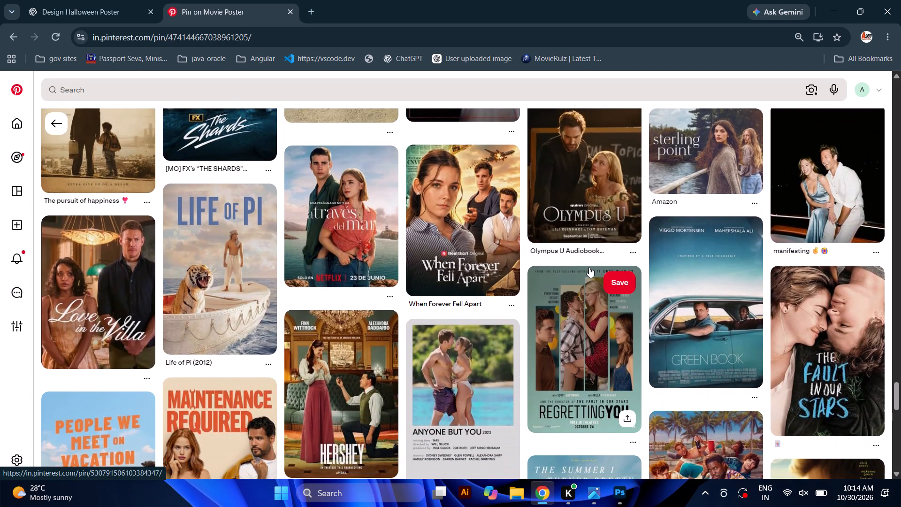
scroll(589, 267, "down", 5)
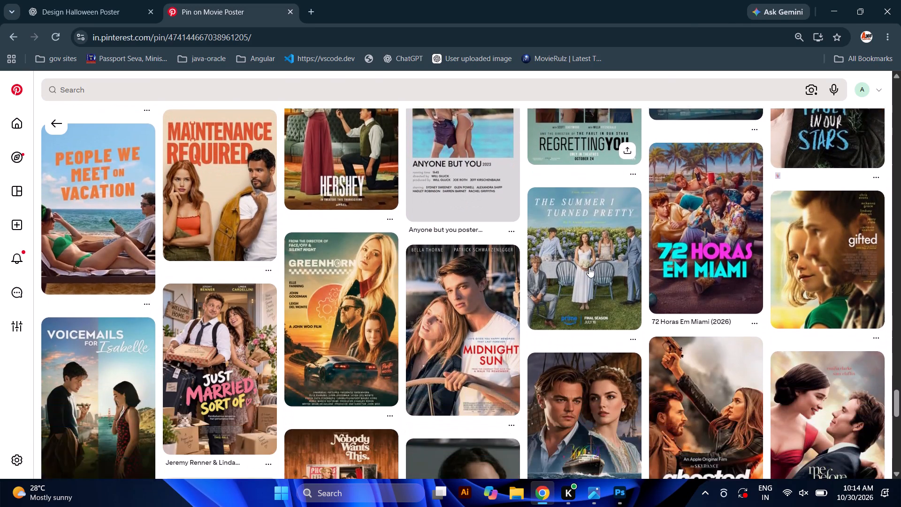
scroll(589, 267, "down", 3)
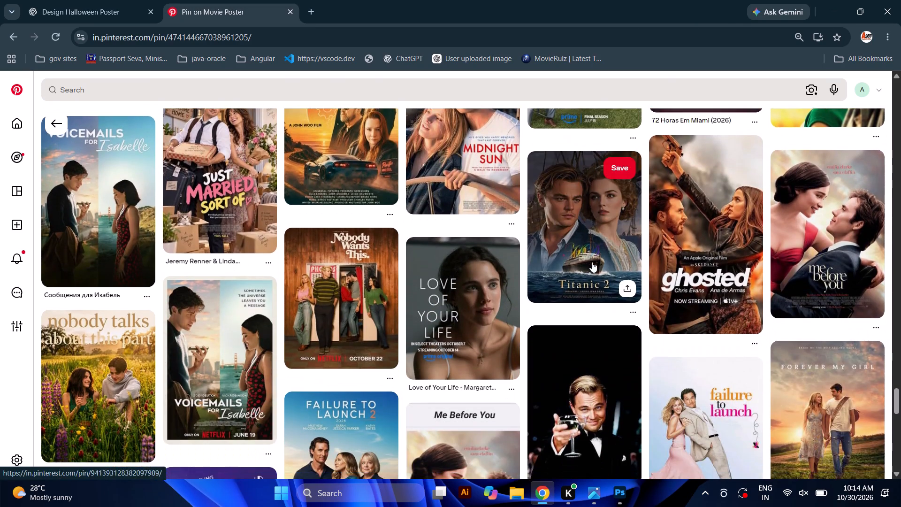
scroll(592, 262, "down", 4)
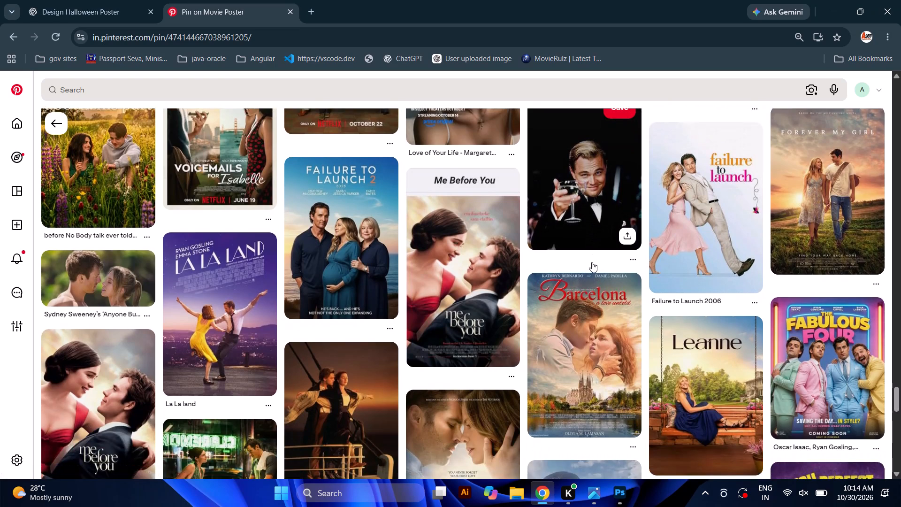
scroll(592, 262, "down", 3)
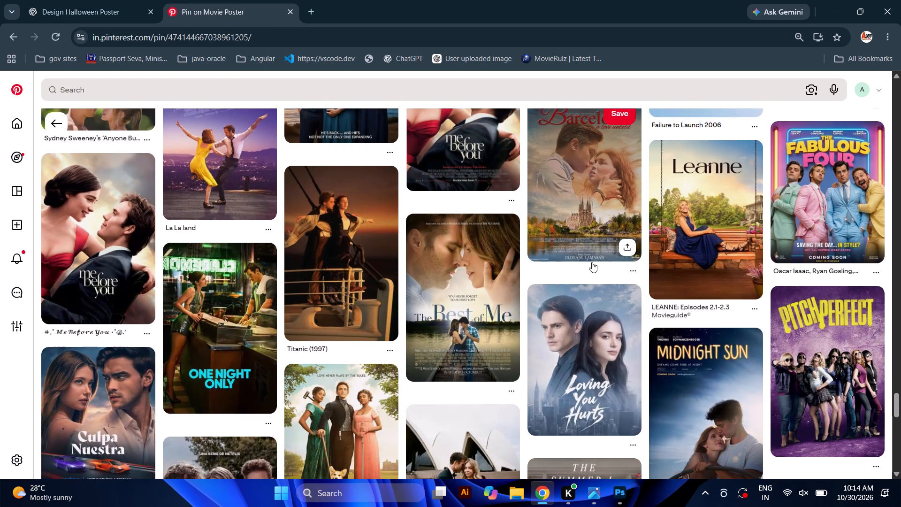
scroll(592, 262, "down", 6)
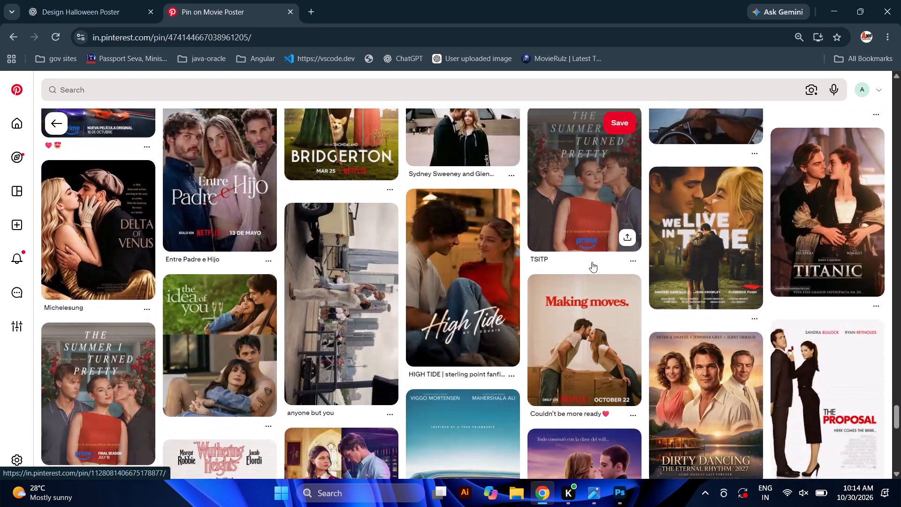
scroll(592, 262, "down", 2)
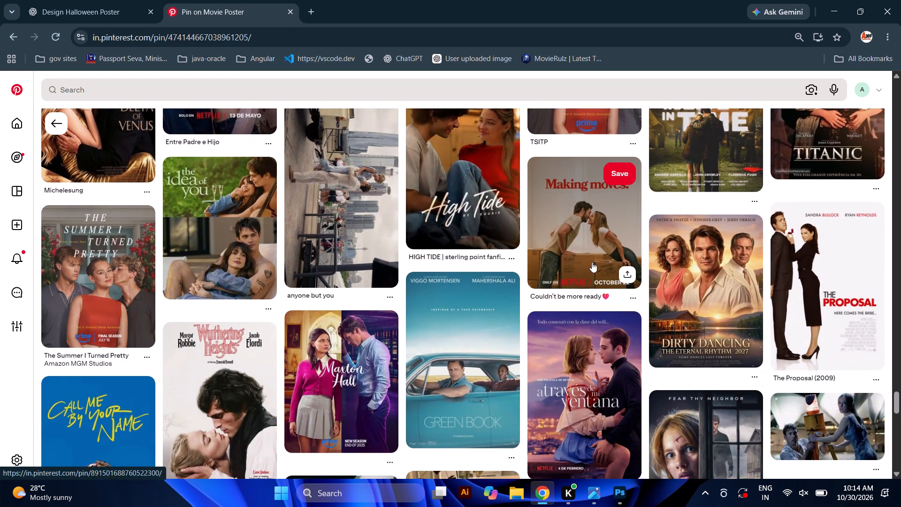
scroll(592, 262, "down", 3)
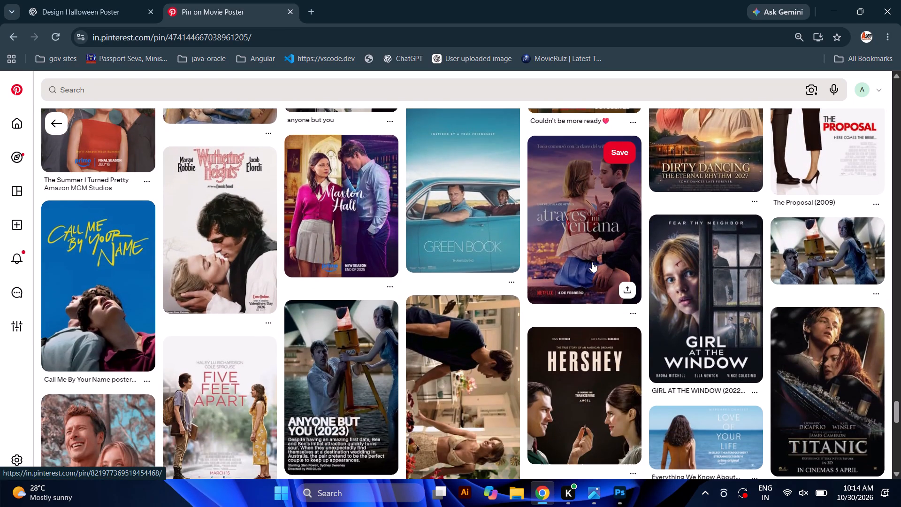
scroll(592, 262, "down", 2)
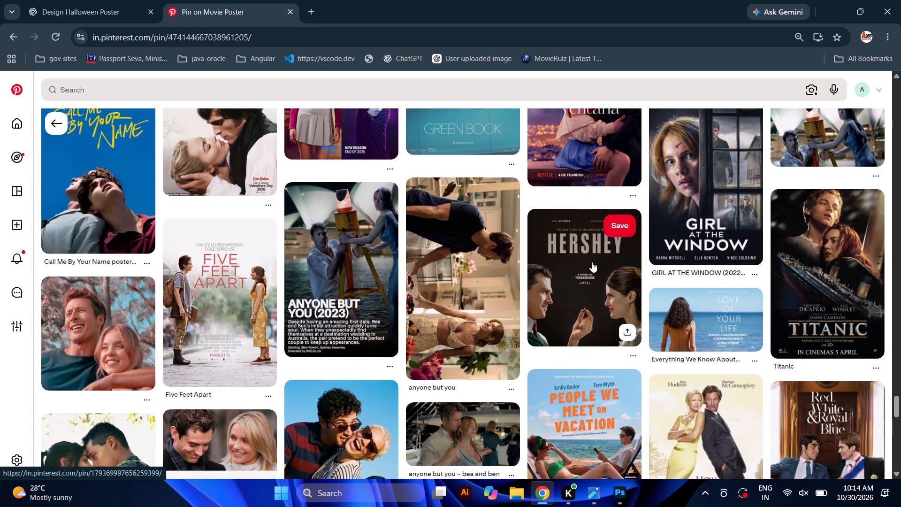
scroll(592, 262, "up", 2)
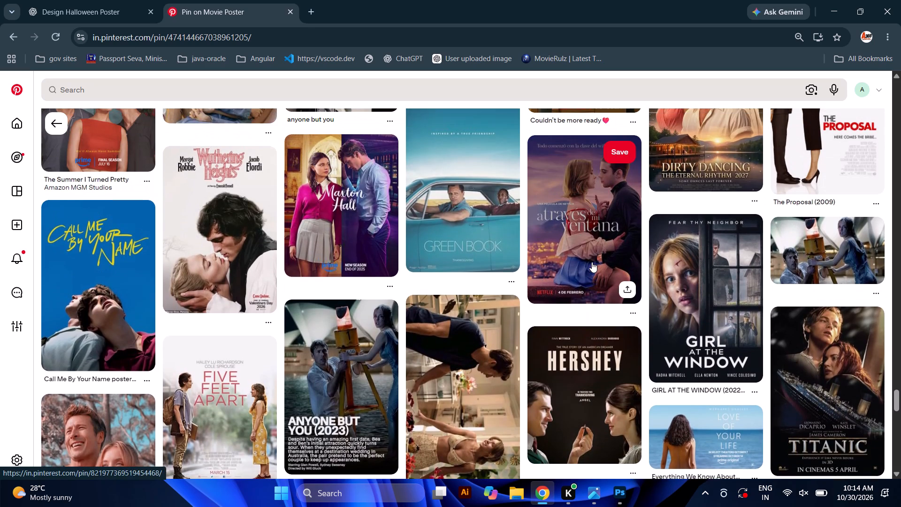
scroll(592, 262, "down", 8)
Examine the remaining related pins, including "Anyone But You" stills, fan-made posters and romantic comedy posters, down to the end of the feed.
scroll(592, 262, "down", 3)
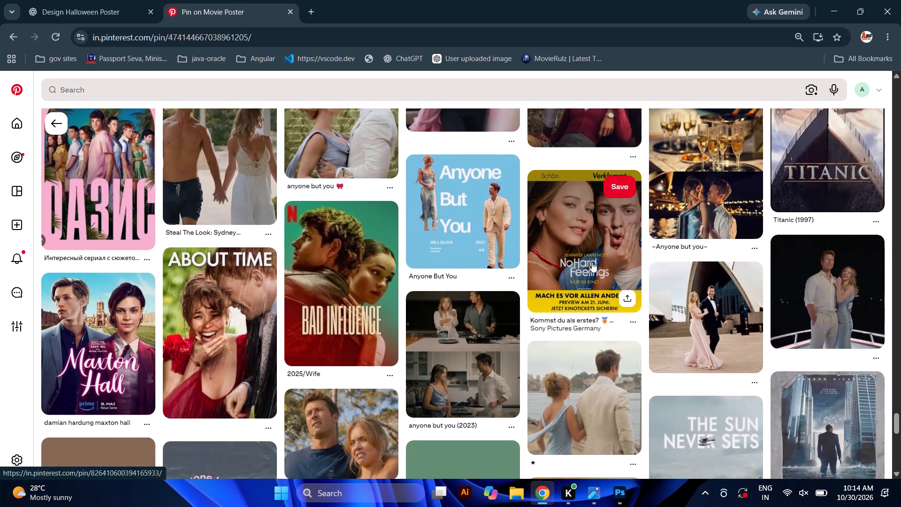
scroll(592, 262, "down", 3)
scroll(592, 262, "up", 4)
scroll(592, 262, "down", 2)
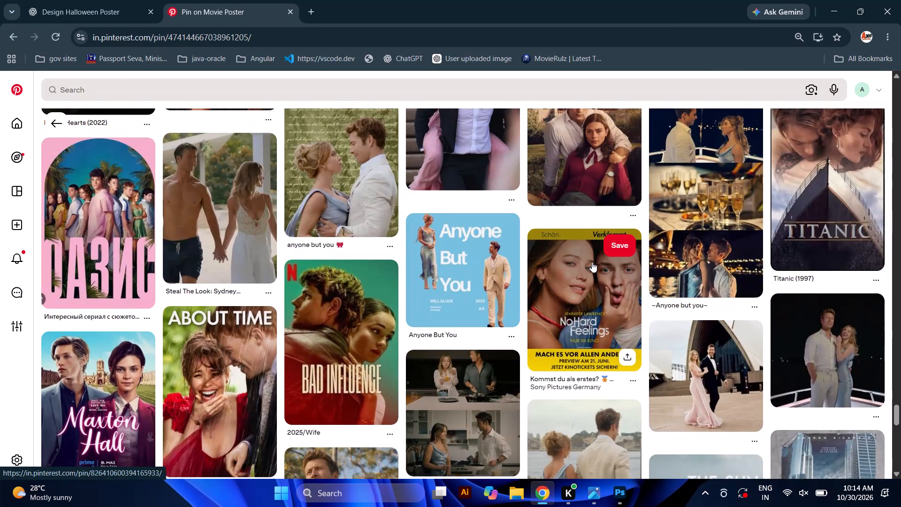
scroll(592, 262, "down", 7)
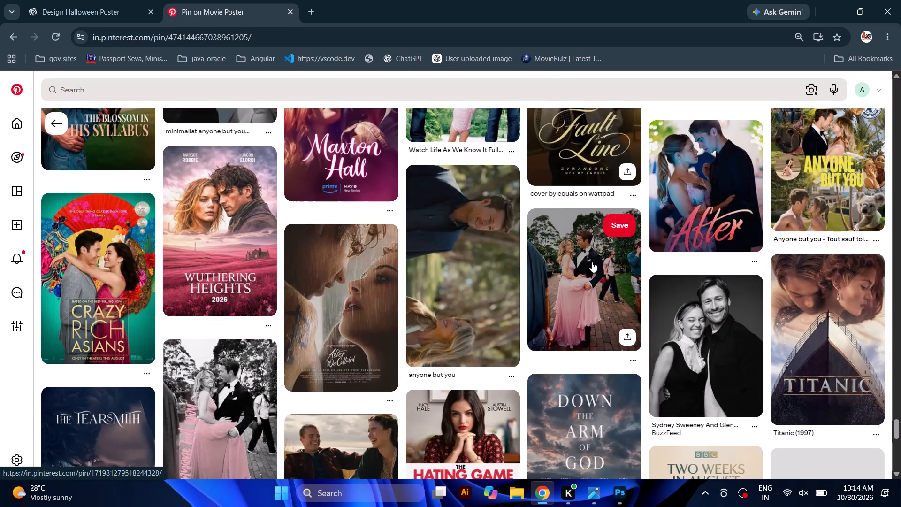
scroll(592, 262, "down", 2)
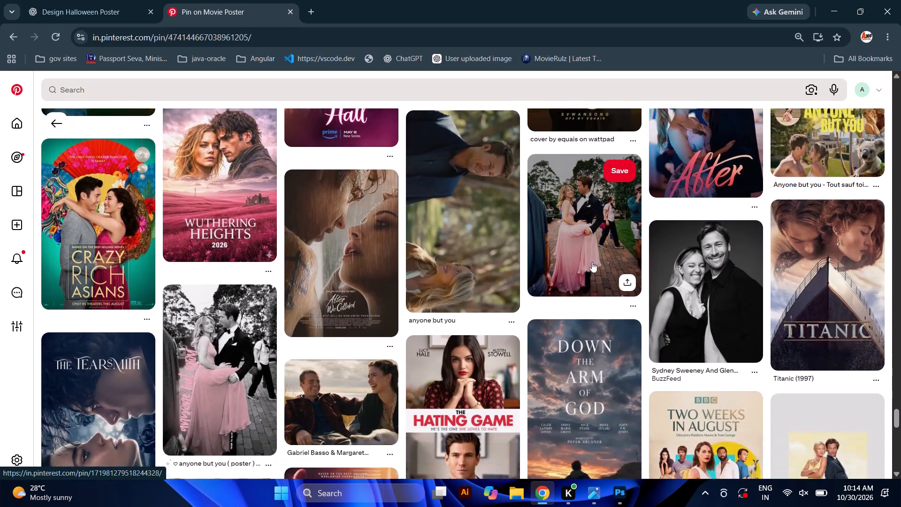
scroll(592, 262, "down", 6)
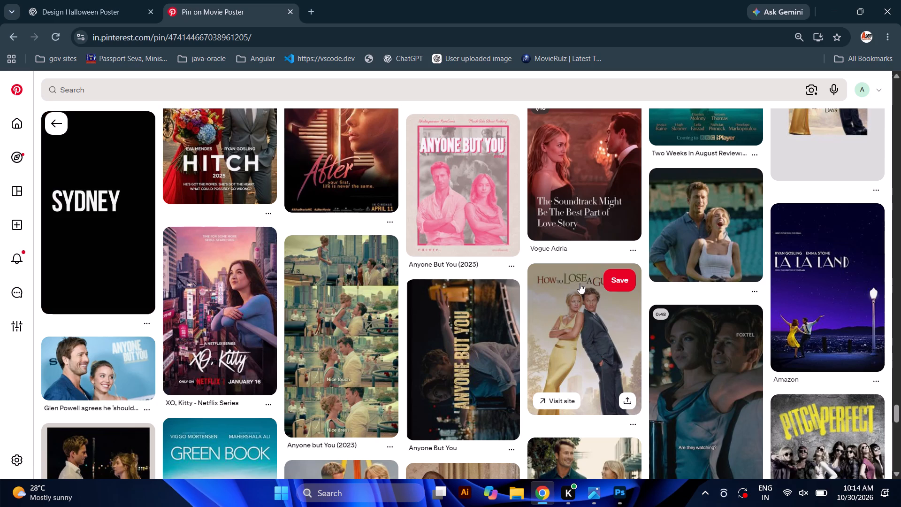
scroll(643, 122, "down", 2)
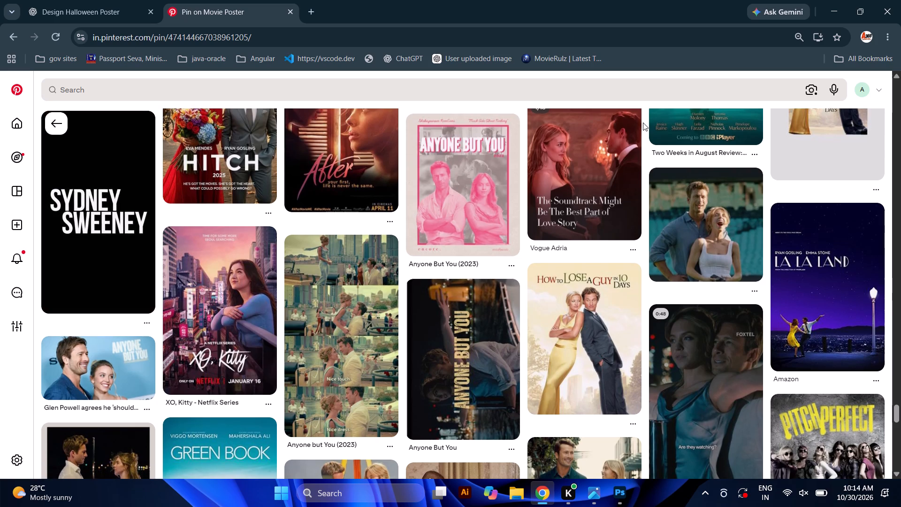
scroll(643, 123, "down", 5)
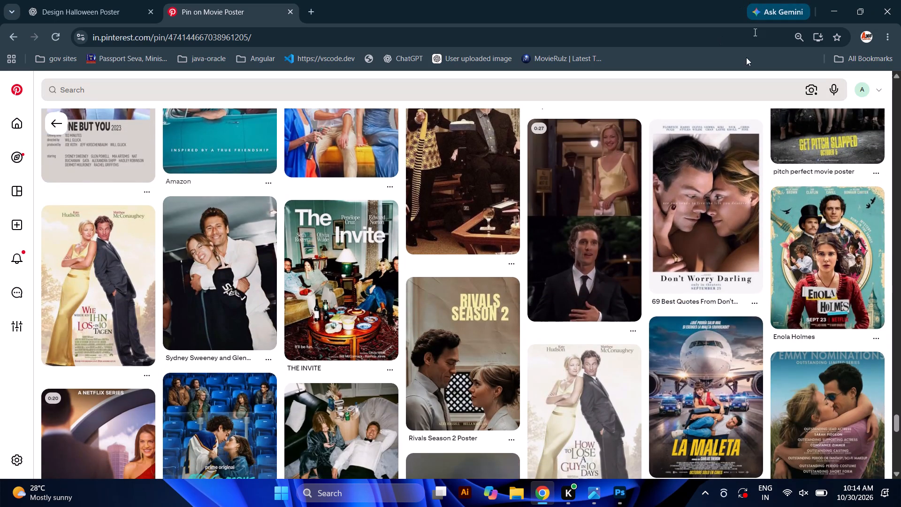
scroll(724, 110, "down", 10)
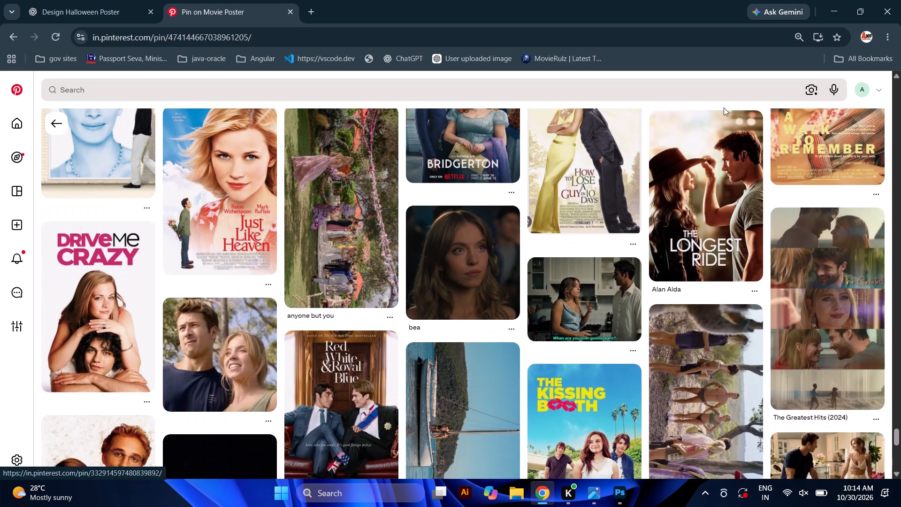
scroll(724, 108, "down", 11)
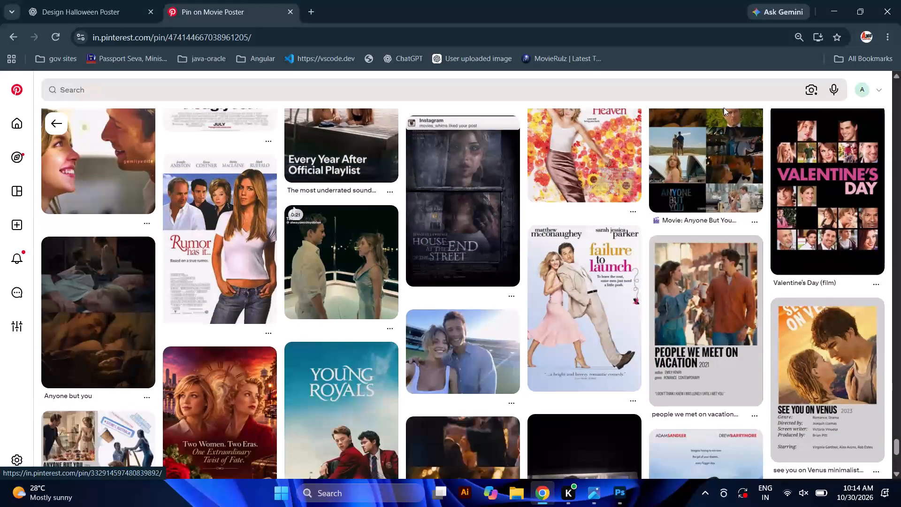
scroll(724, 108, "down", 2)
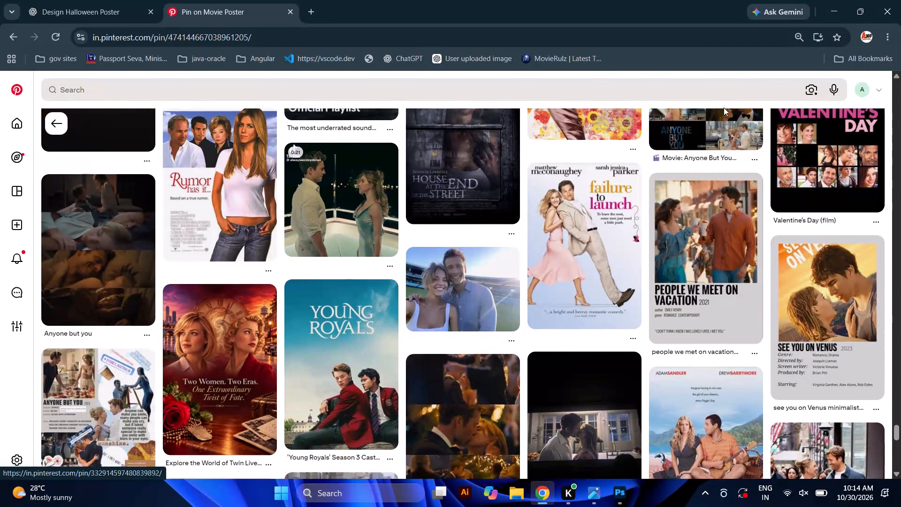
scroll(724, 108, "down", 10)
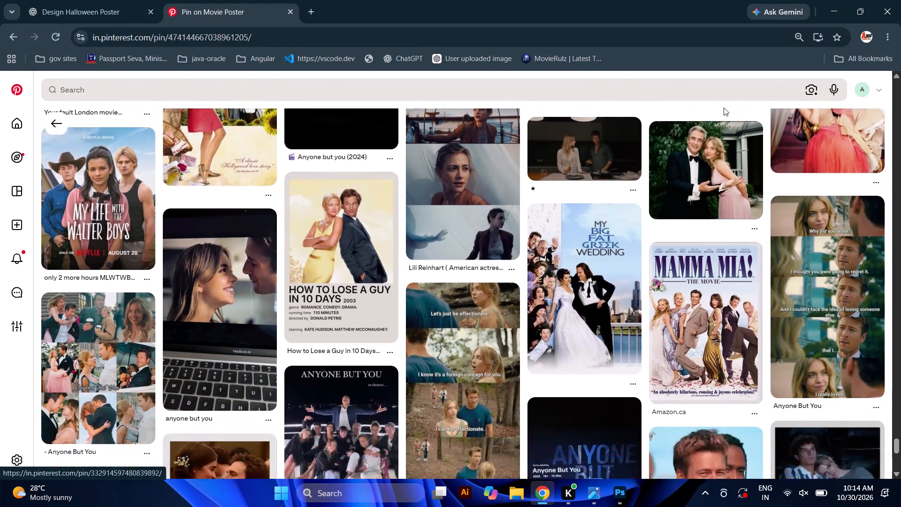
scroll(724, 108, "down", 8)
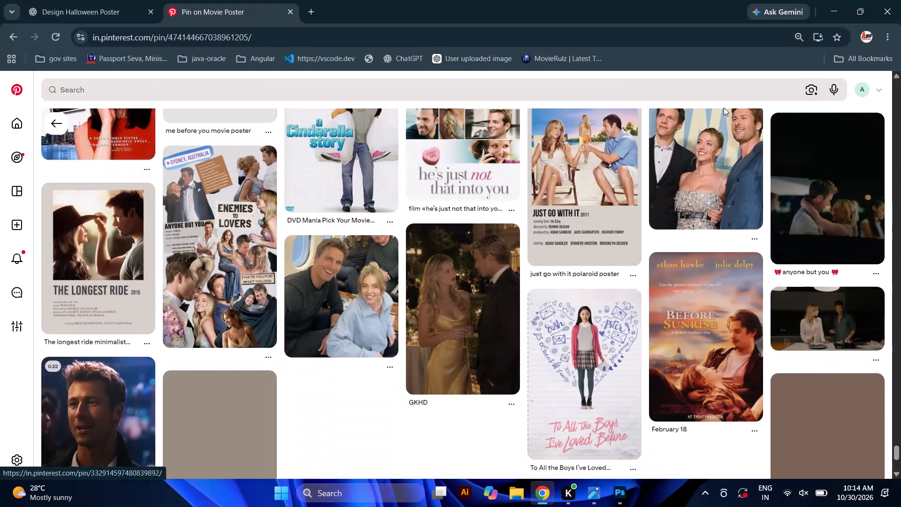
scroll(724, 108, "down", 10)
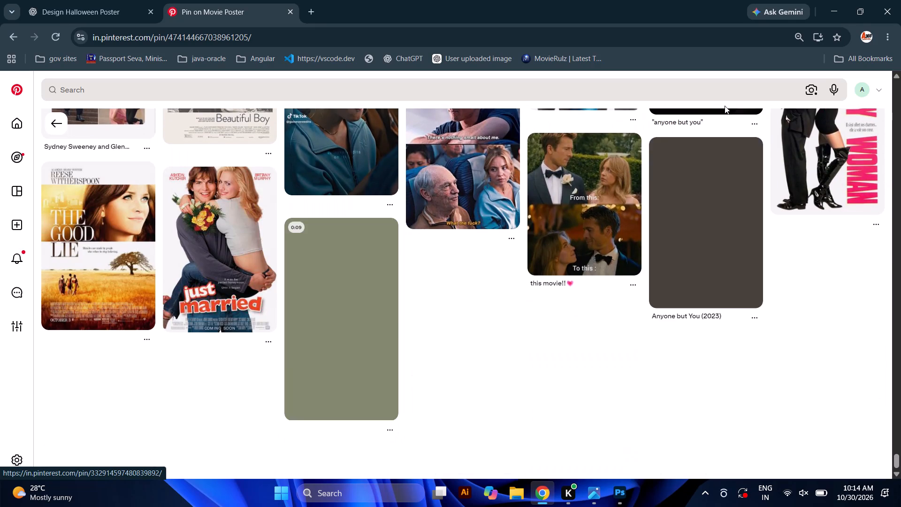
Return to the earlier related pins and open the photo of the couple in black standing before the Sydney Opera House.
scroll(737, 83, "up", 20)
scroll(737, 83, "up", 1)
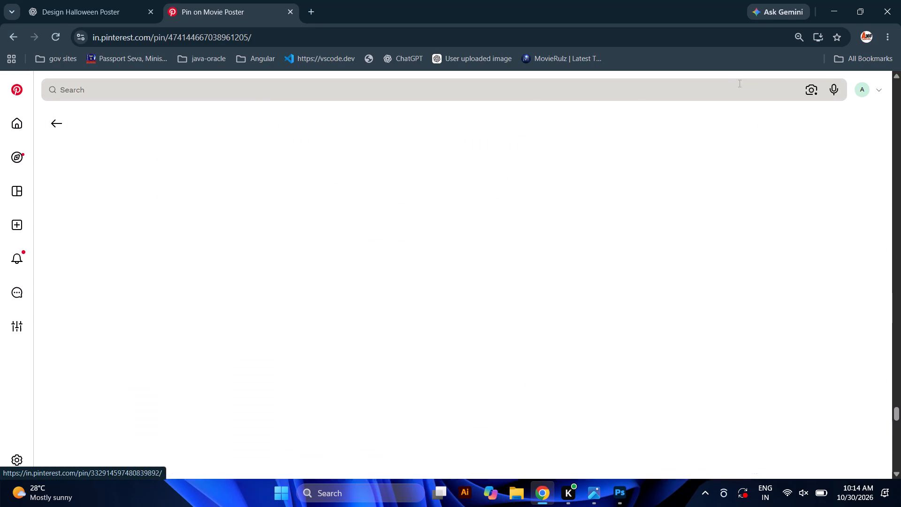
scroll(739, 83, "up", 20)
scroll(739, 83, "up", 20)
scroll(739, 83, "up", 4)
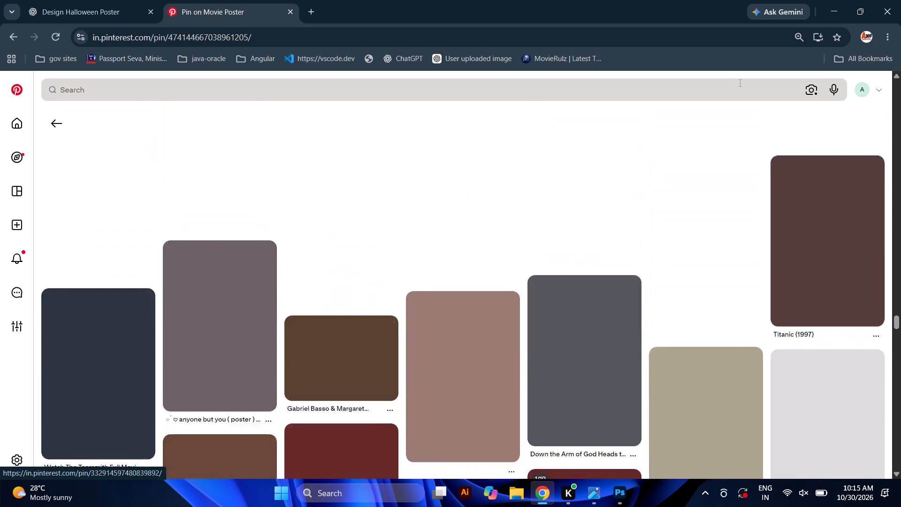
scroll(739, 83, "up", 20)
scroll(739, 83, "up", 5)
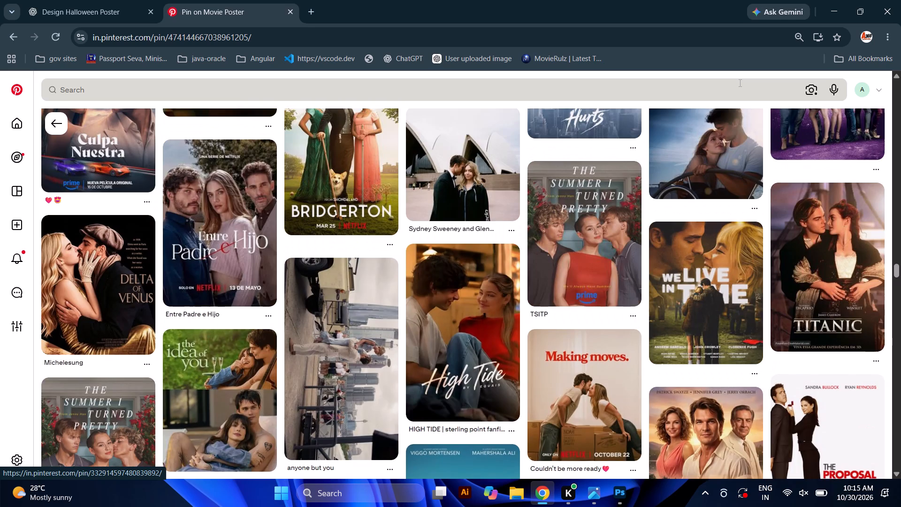
scroll(900, 71, "up", 4)
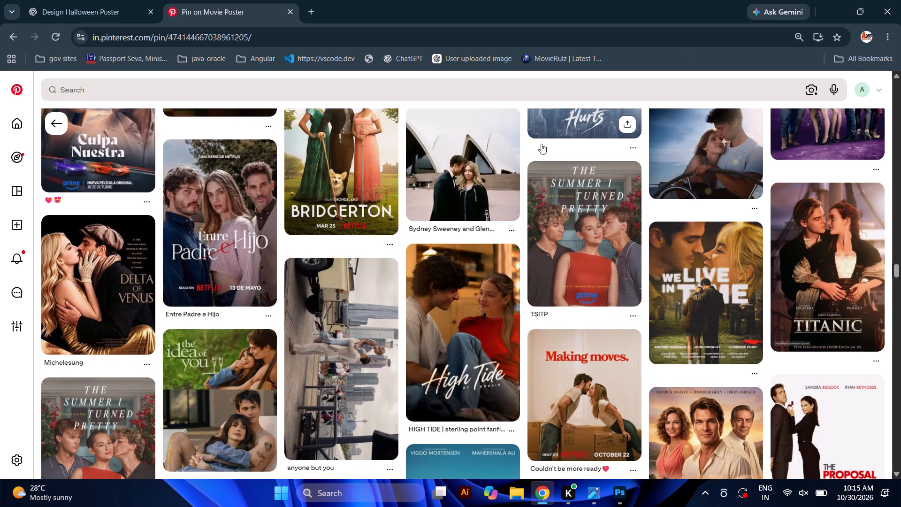
left_click(472, 161)
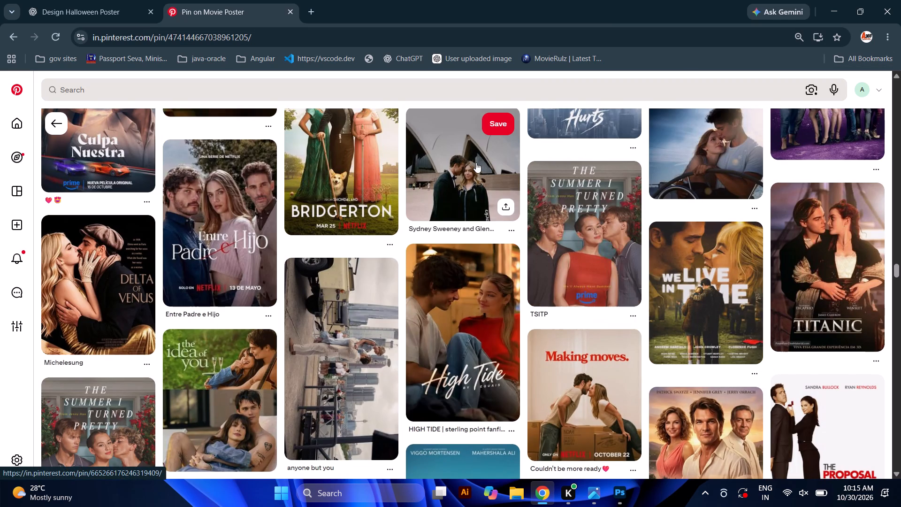
left_click(476, 162)
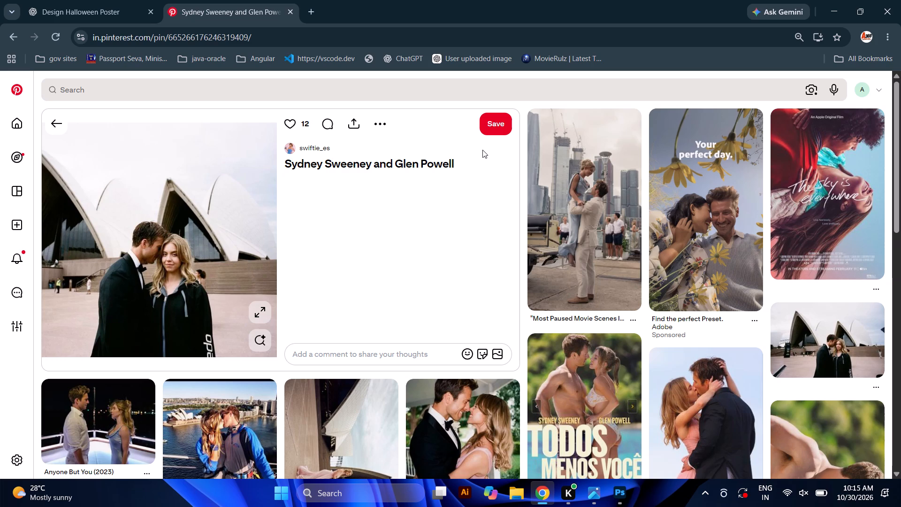
scroll(482, 150, "down", 12)
scroll(491, 142, "up", 3)
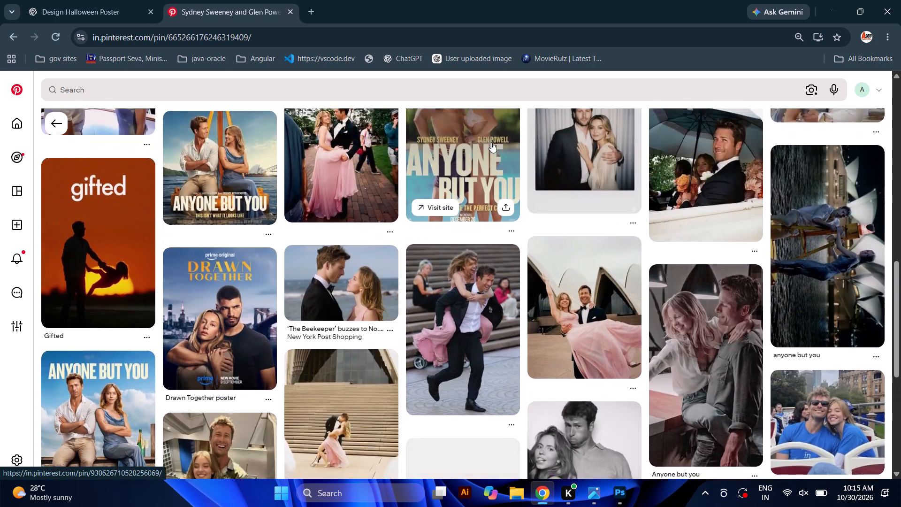
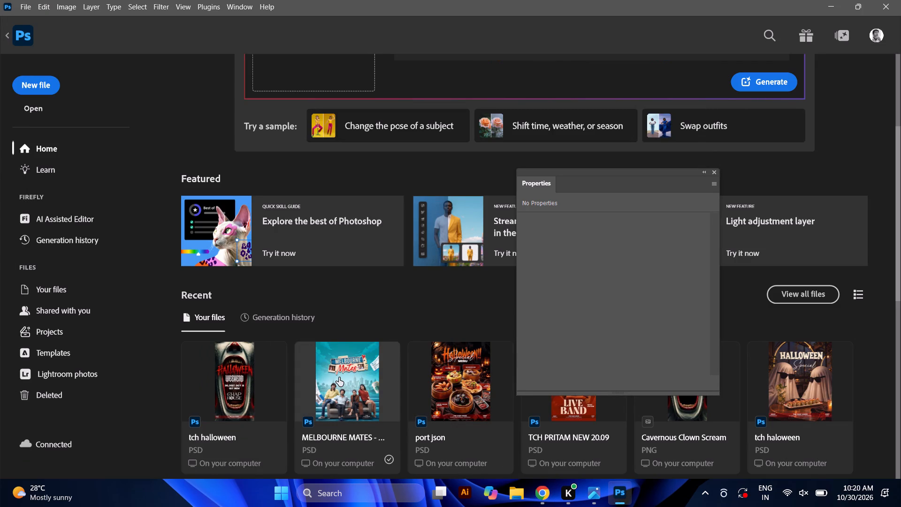
left_click(339, 377)
left_click(339, 377)
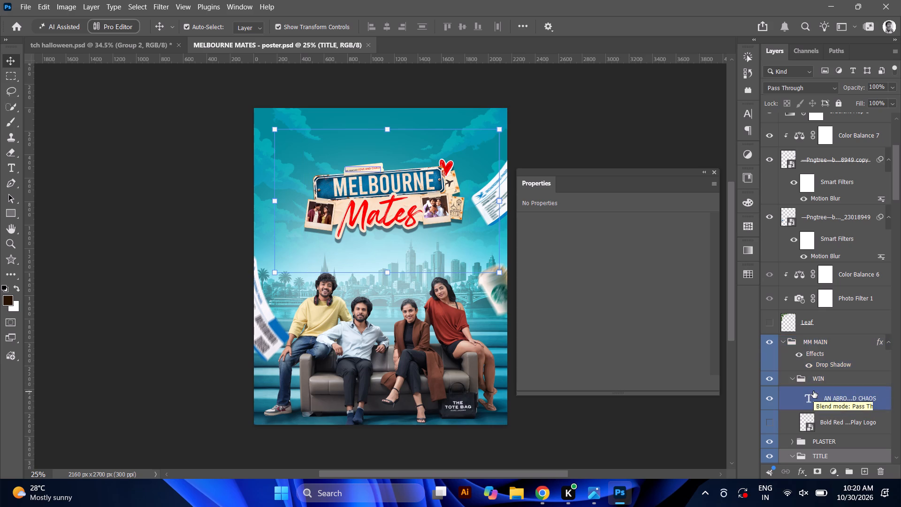
Hide the DSC05473 photo layer of the four seated people in the poster.
scroll(813, 391, "down", 6)
scroll(813, 391, "up", 1)
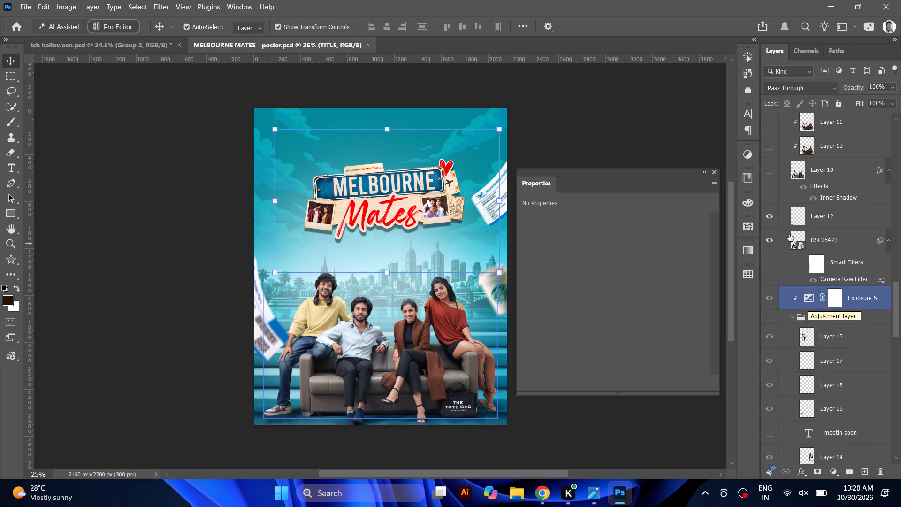
scroll(789, 234, "up", 2)
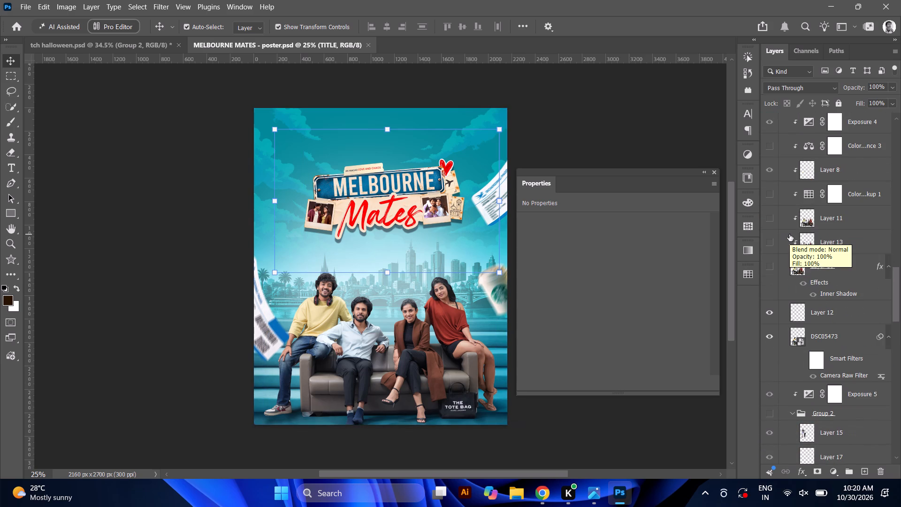
left_click(789, 234)
left_click(764, 341)
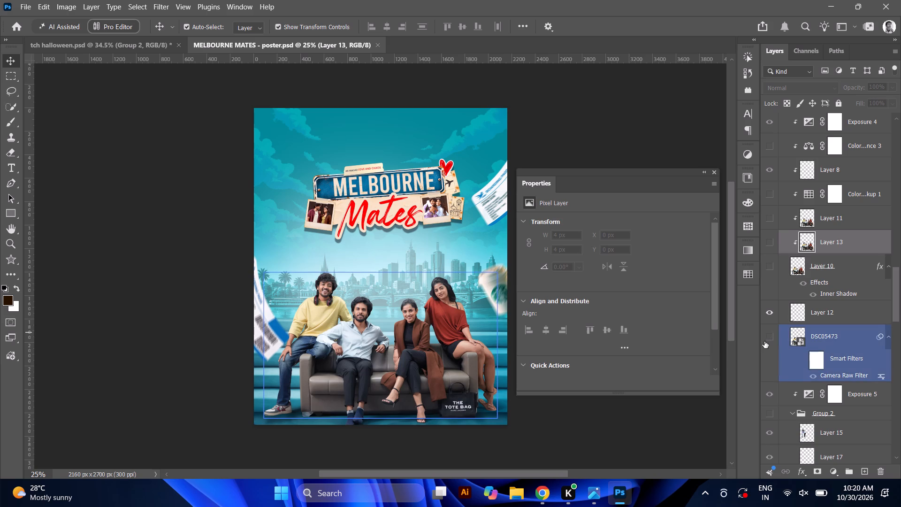
Hide the "UNCROP AT THE LEGS AND ADD SHADOW BELOW THE LEGS" layer showing the remaining sofa and legs.
scroll(764, 341, "down", 1)
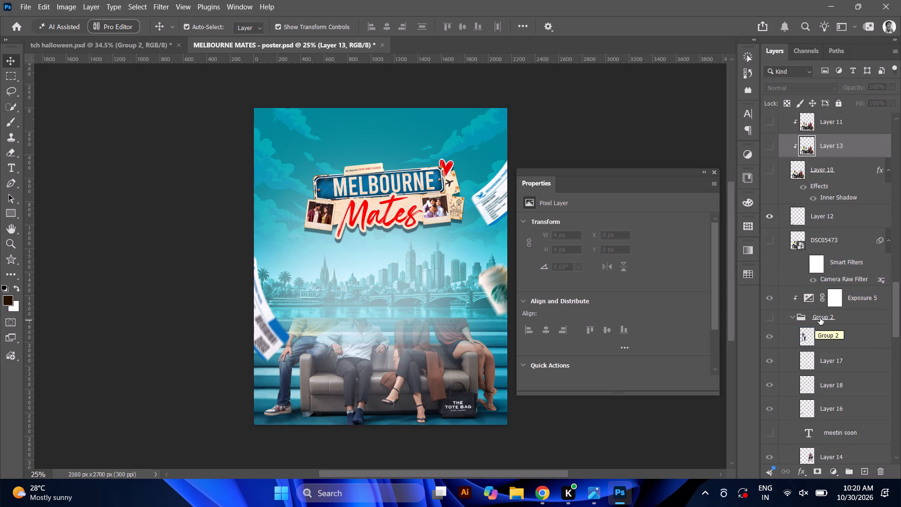
scroll(820, 318, "down", 1)
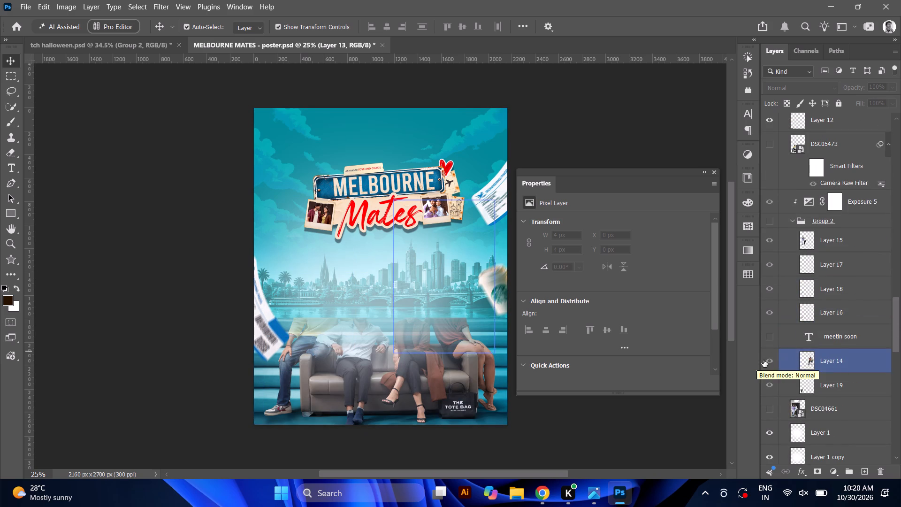
left_click(458, 369, "ctrl")
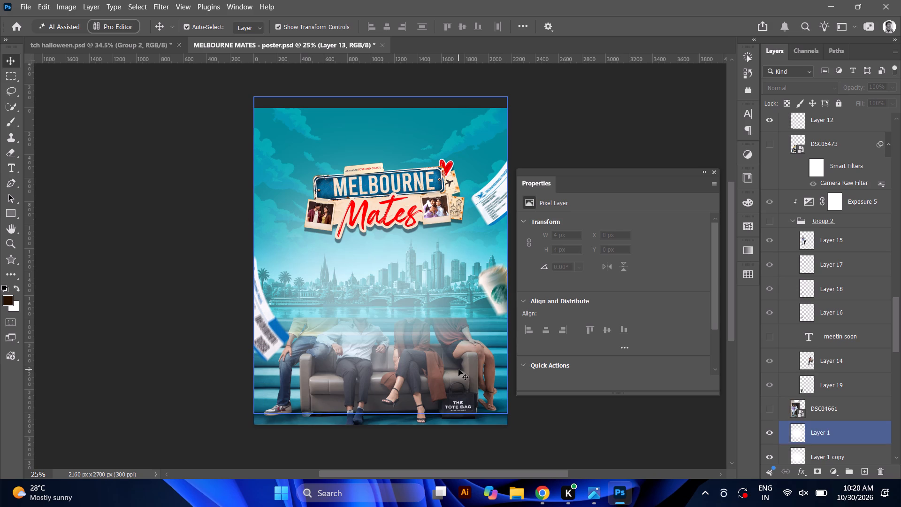
left_click(458, 369, "alt")
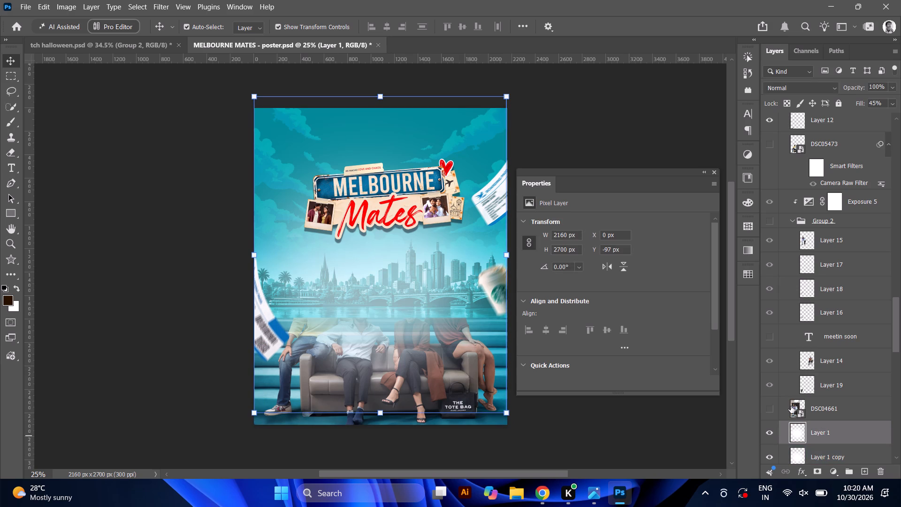
scroll(791, 406, "down", 2)
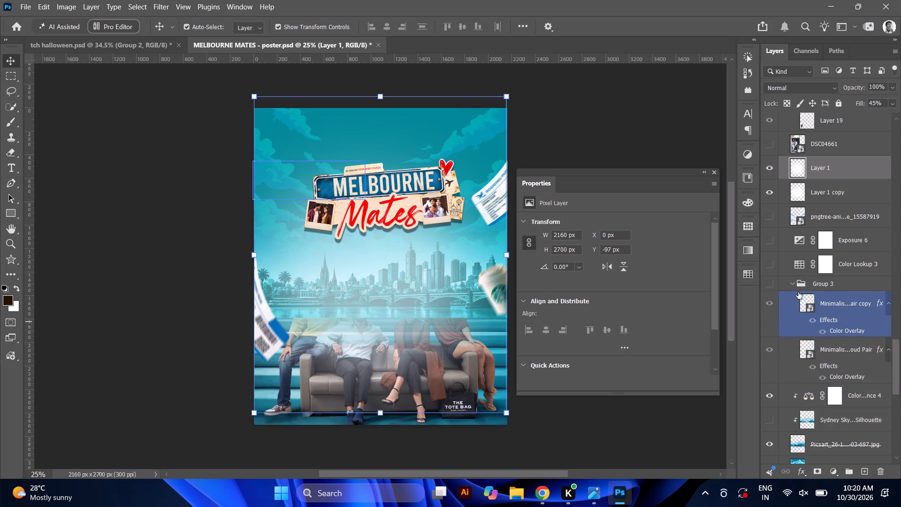
scroll(798, 292, "down", 1)
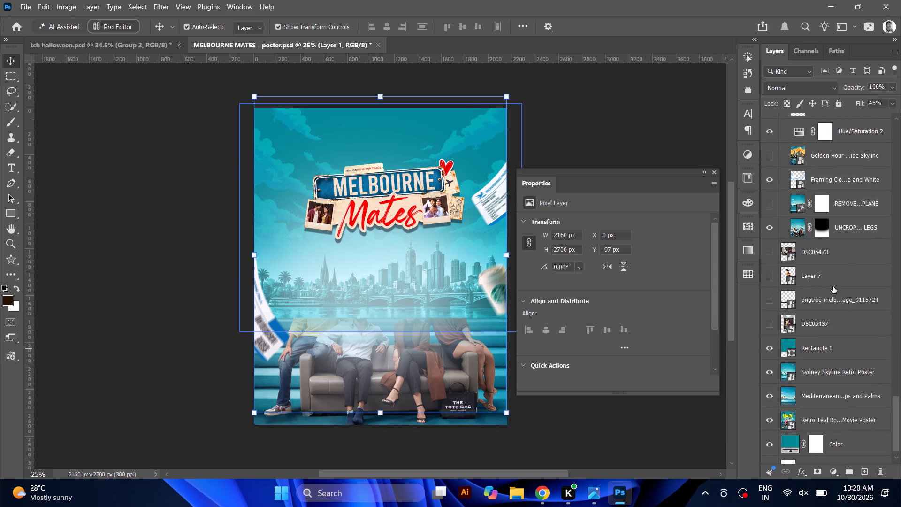
left_click(865, 233)
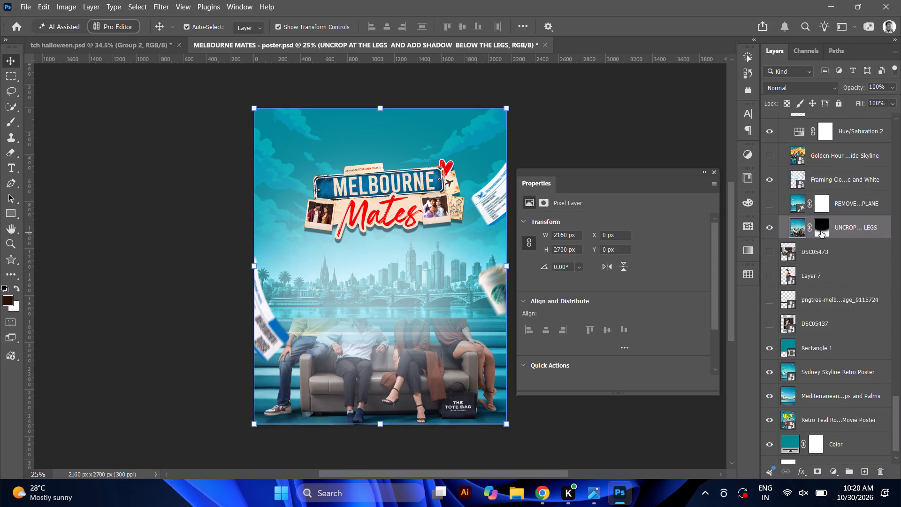
left_click(772, 230)
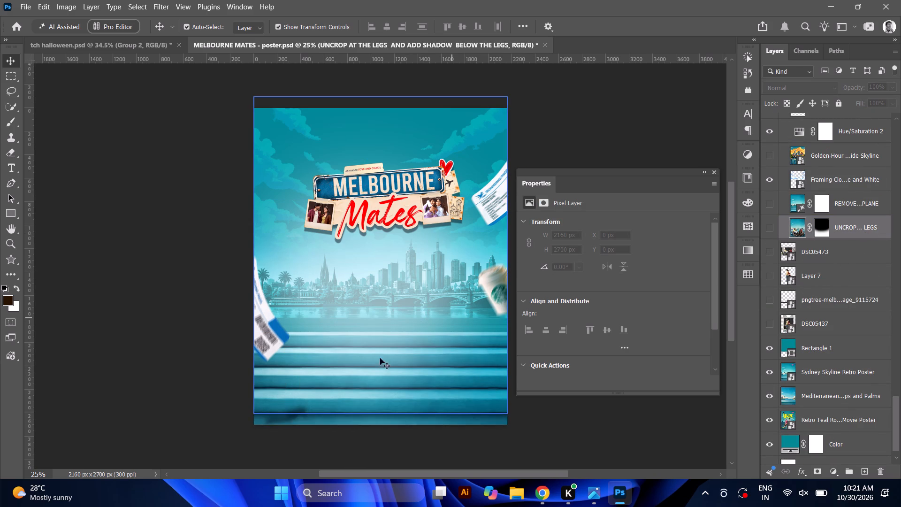
Hide Layer 12, the small dark shadow left on the lowest steps.
left_click(297, 412, "ctrl")
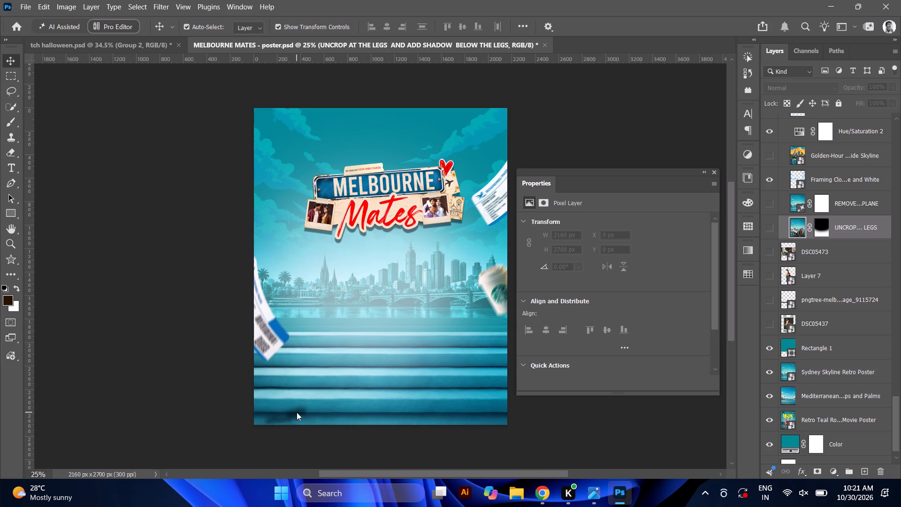
left_click(297, 412, "alt")
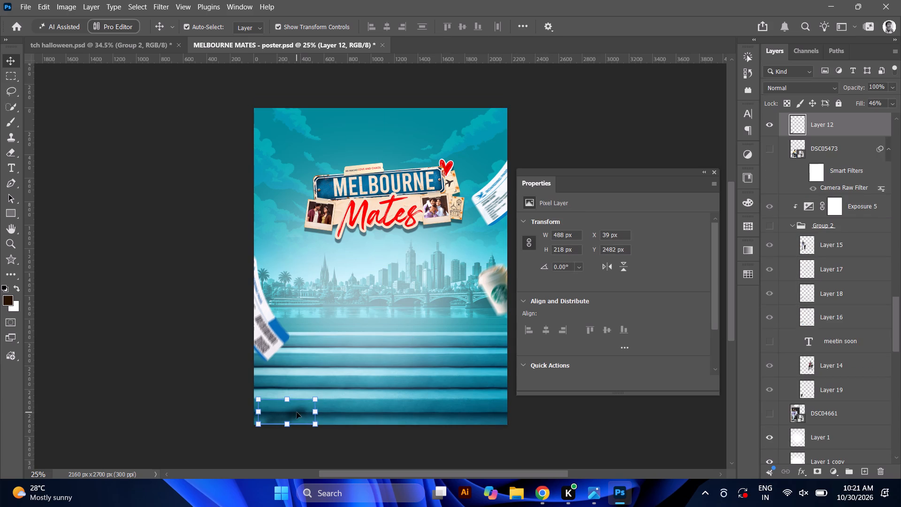
left_click(767, 124)
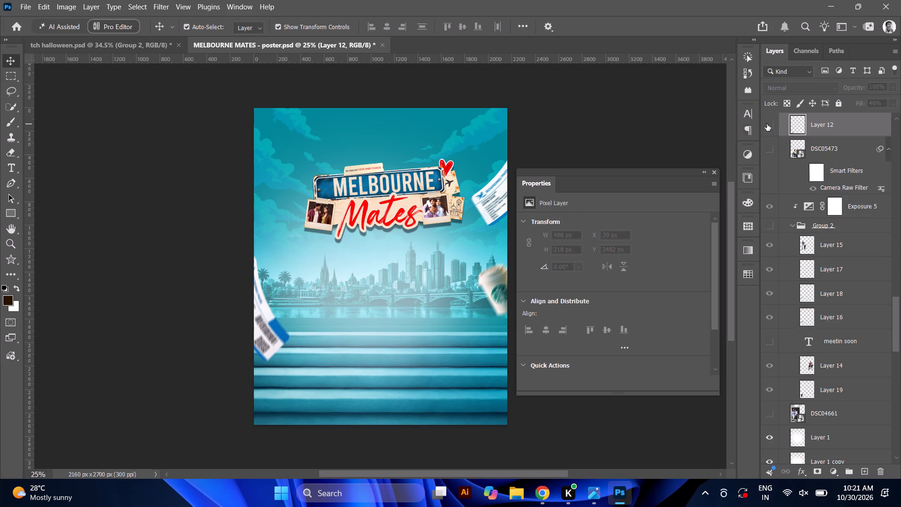
Centre the MM MAIN title group vertically and horizontally on the poster, with alignment set to Canvas.
left_click(438, 190, "alt")
scroll(816, 186, "up", 1)
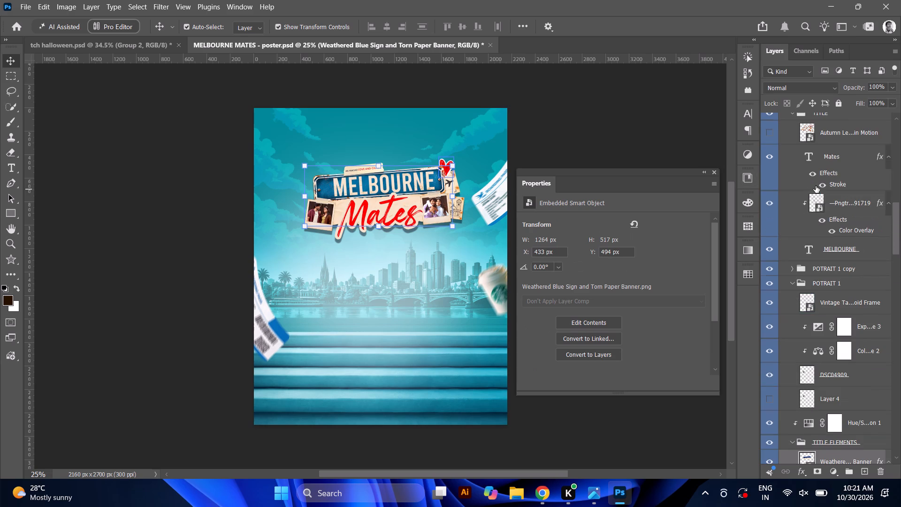
scroll(816, 186, "up", 1)
scroll(828, 230, "up", 2)
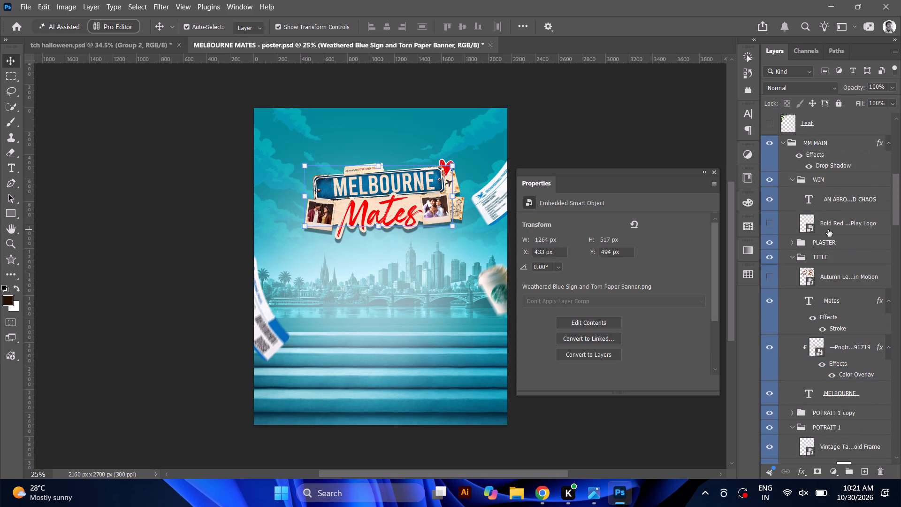
left_click(809, 141)
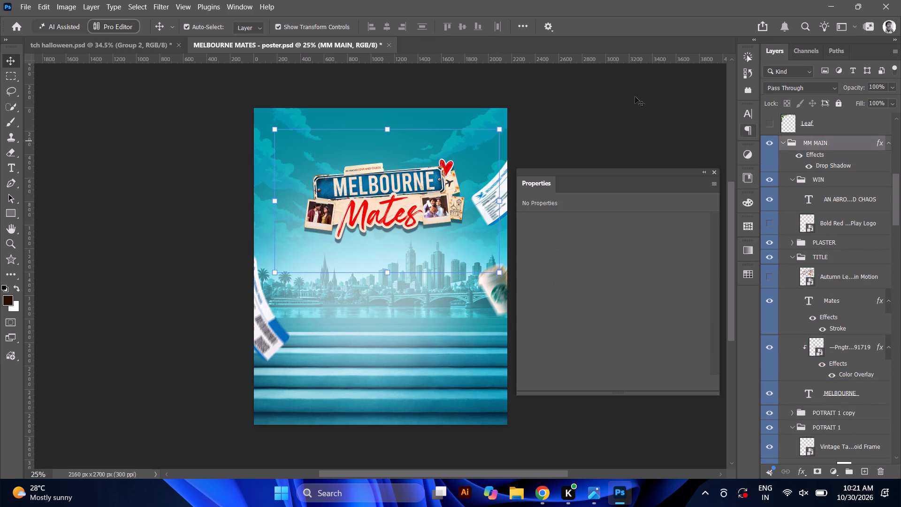
left_click(522, 30)
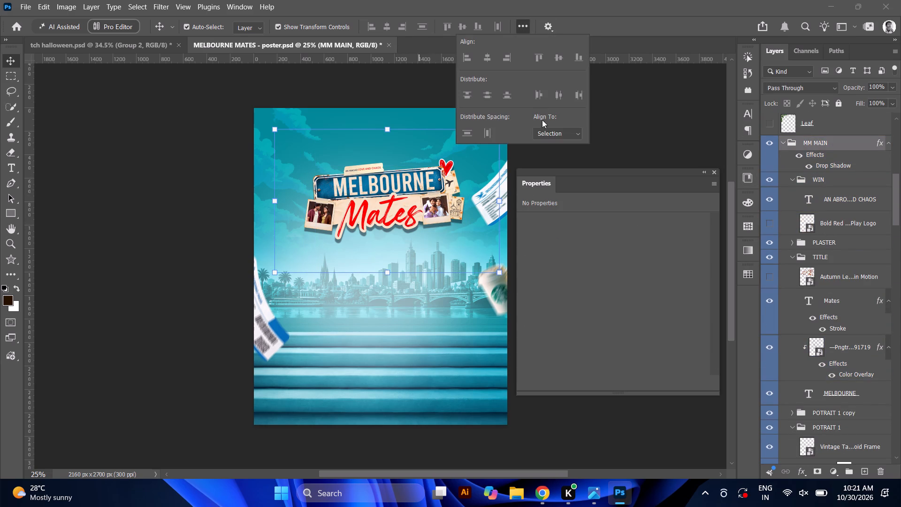
left_click_drag(545, 130, 544, 159)
left_click(544, 159)
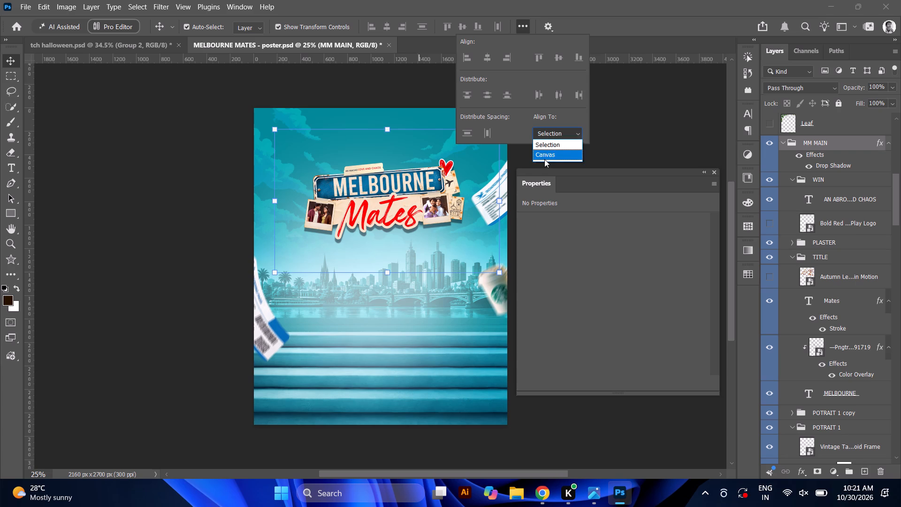
left_click(458, 28)
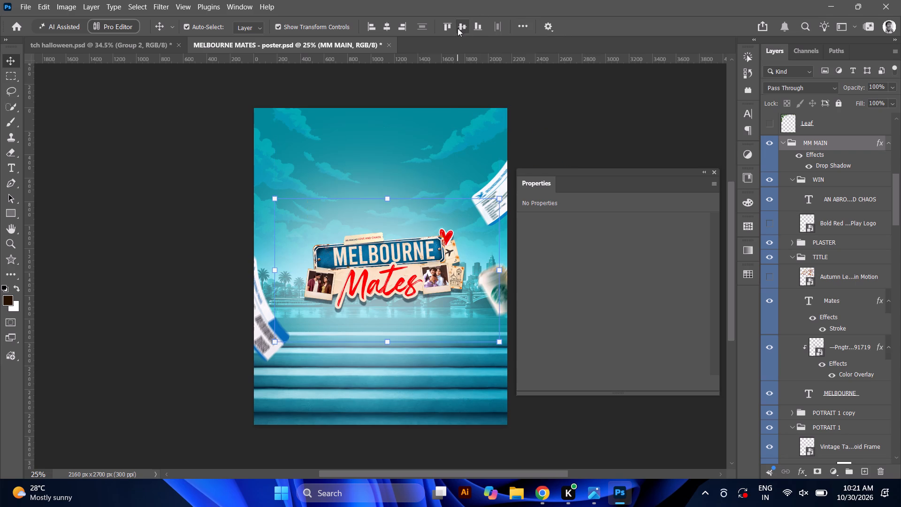
left_click(392, 30)
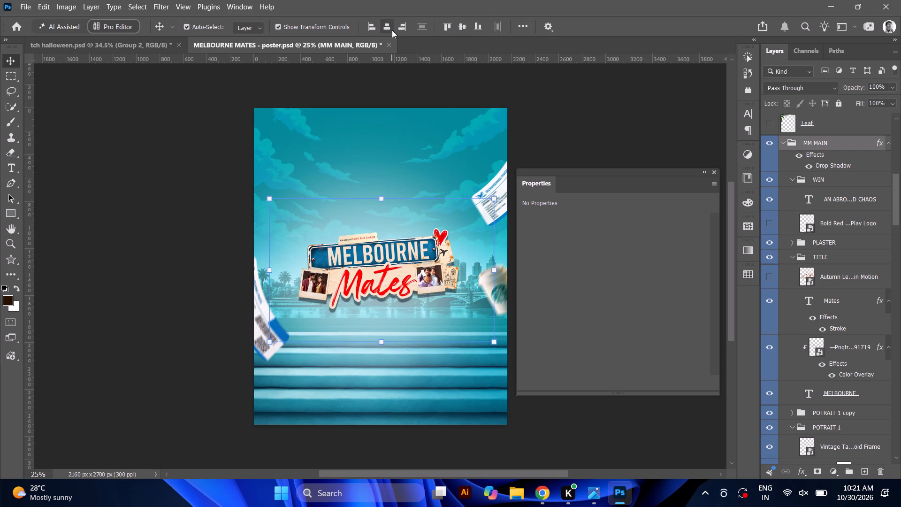
Place the downloaded Melbourne Skyline Riverfront Cutout.png from Chrome into the poster at its full canvas width.
left_click(538, 488)
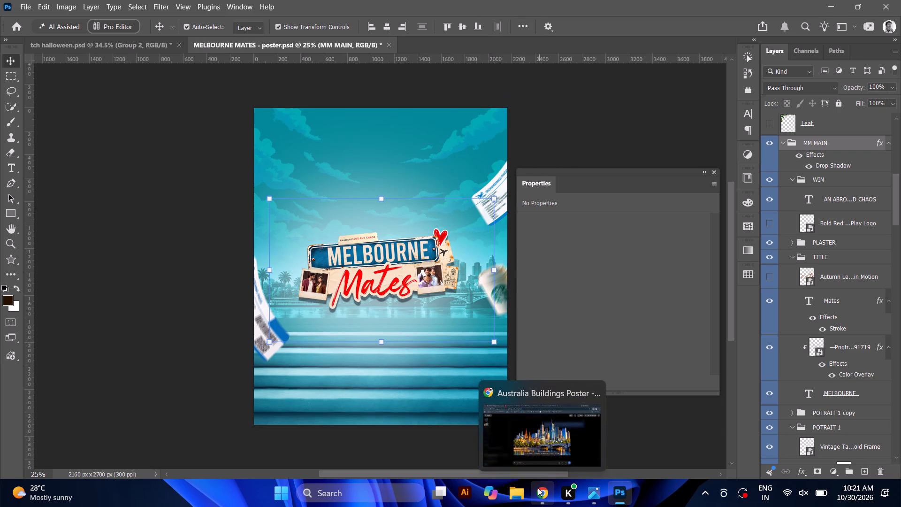
left_click_drag(722, 79, 626, 432)
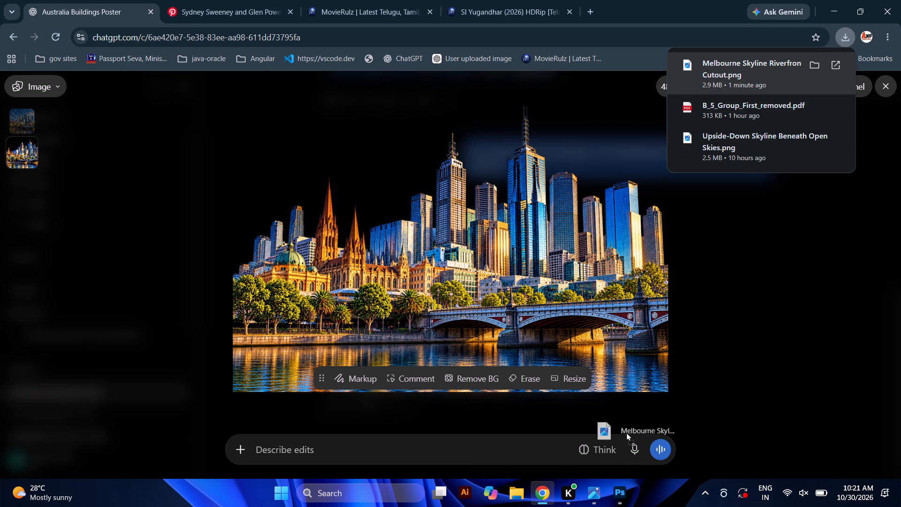
left_click_drag(626, 432, 416, 170)
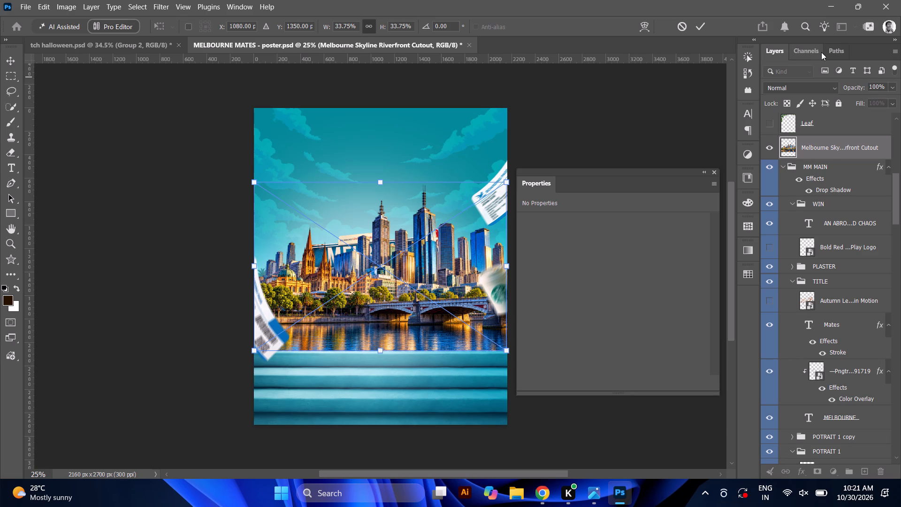
left_click(698, 22)
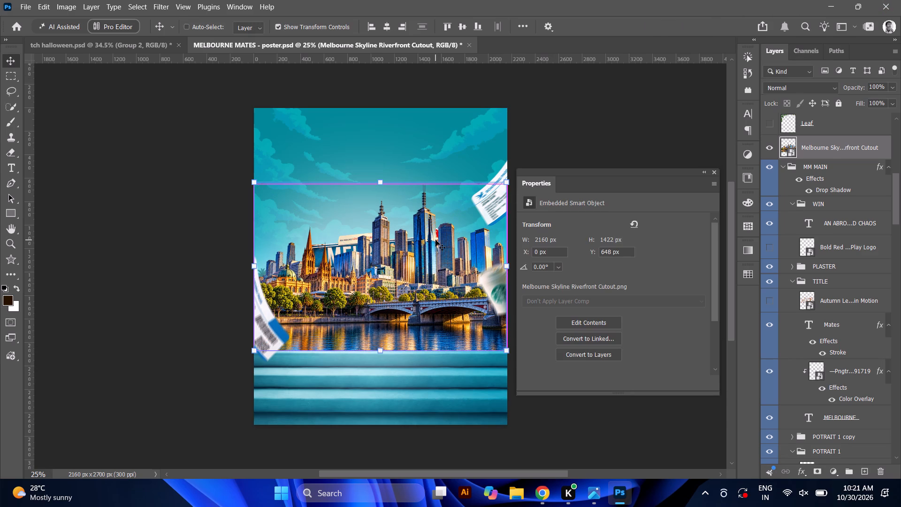
Hide the placed Melbourne skyline cutout layer to reach the background artwork beneath the title.
key("ctrl+plus")
key("ctrl+plus")
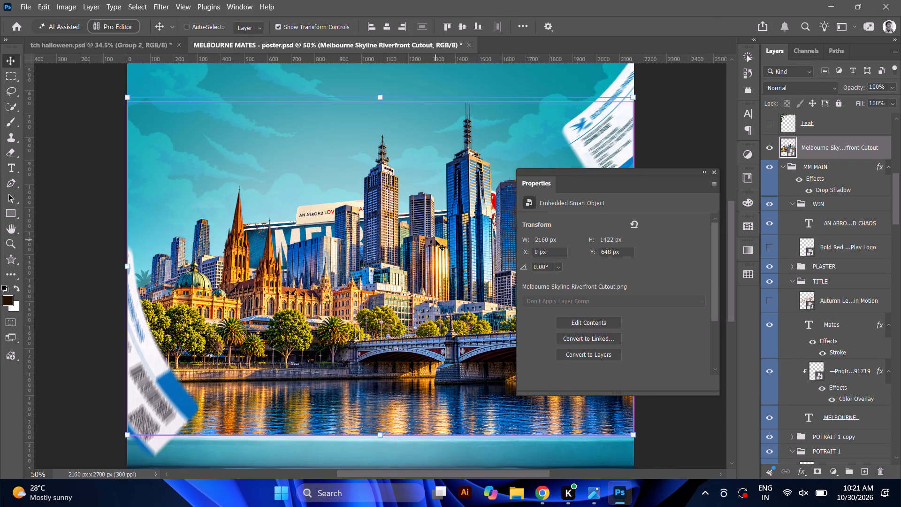
left_click(392, 321, "ctrl")
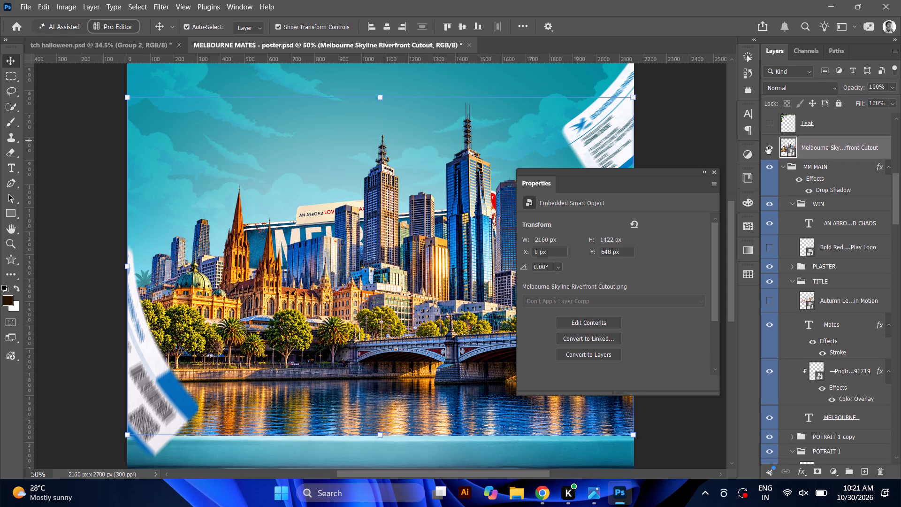
left_click(770, 159)
left_click(411, 367, "ctrl")
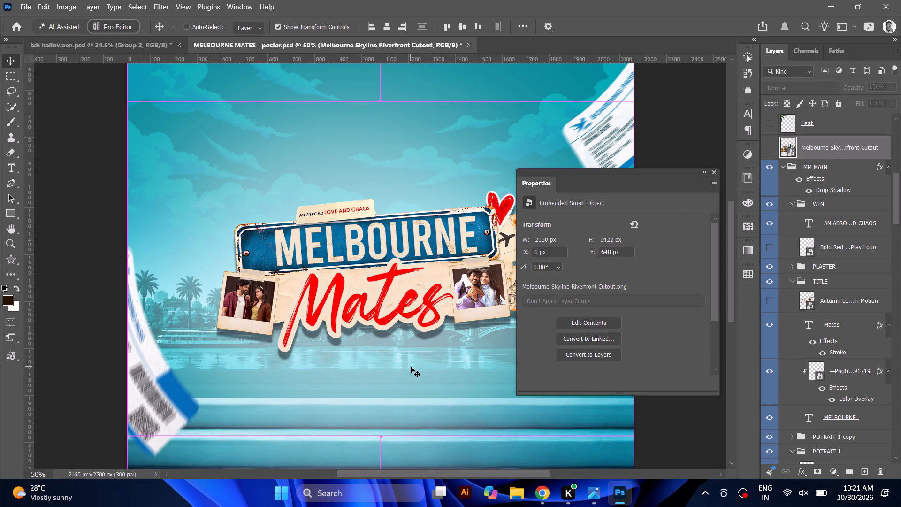
Hide the old background skyline layer, the Picsart .jpg below the Sydney skyline silhouette, leaving the sky and steps visible.
left_click(411, 367, "alt")
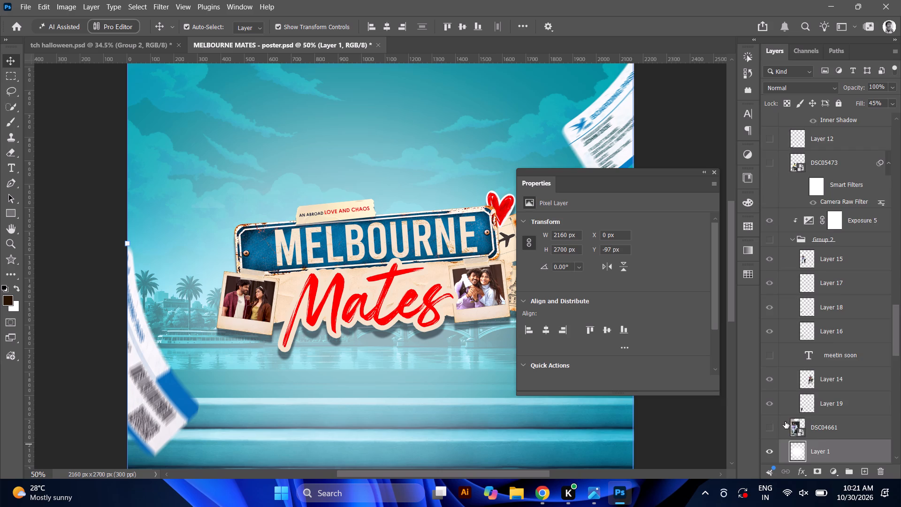
scroll(785, 422, "down", 1)
left_click(771, 409)
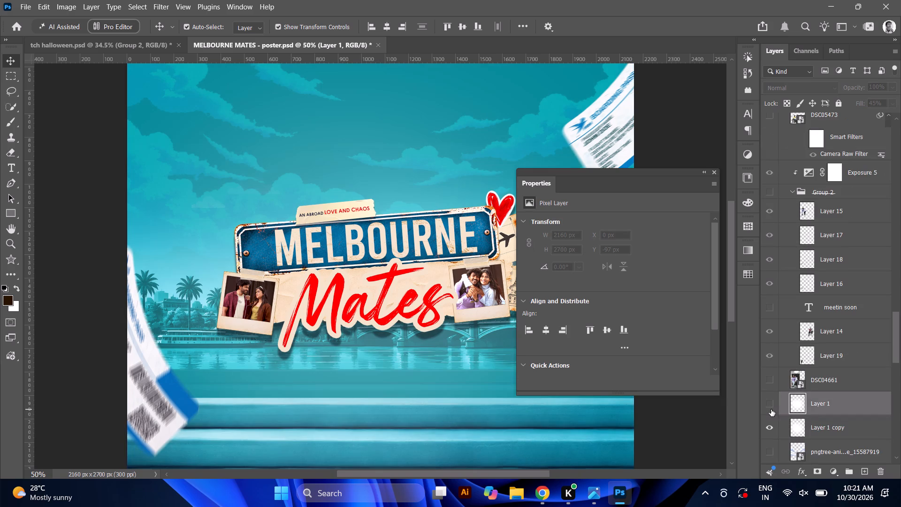
left_click(771, 409)
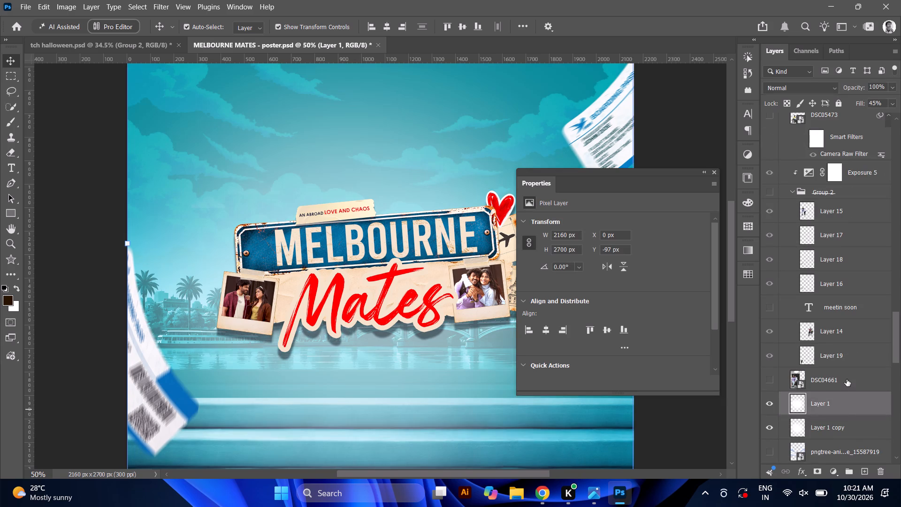
scroll(847, 379, "down", 1)
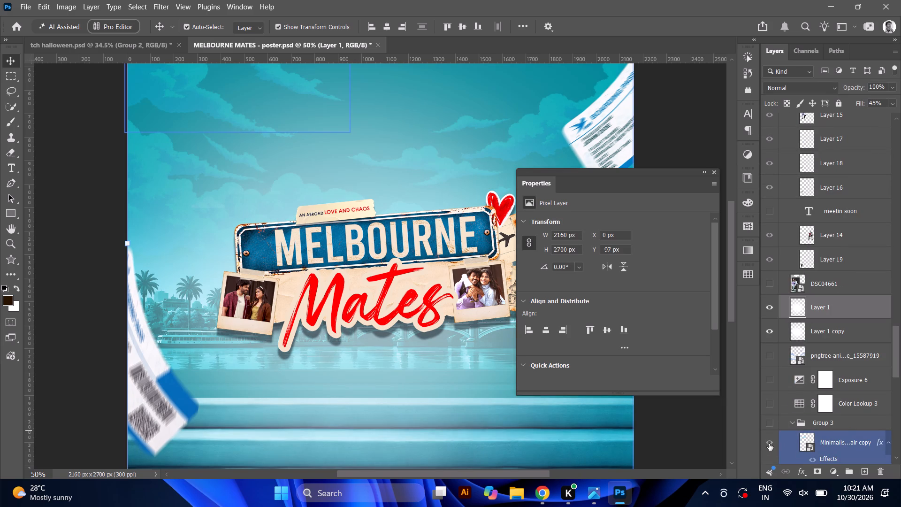
scroll(770, 443, "down", 2)
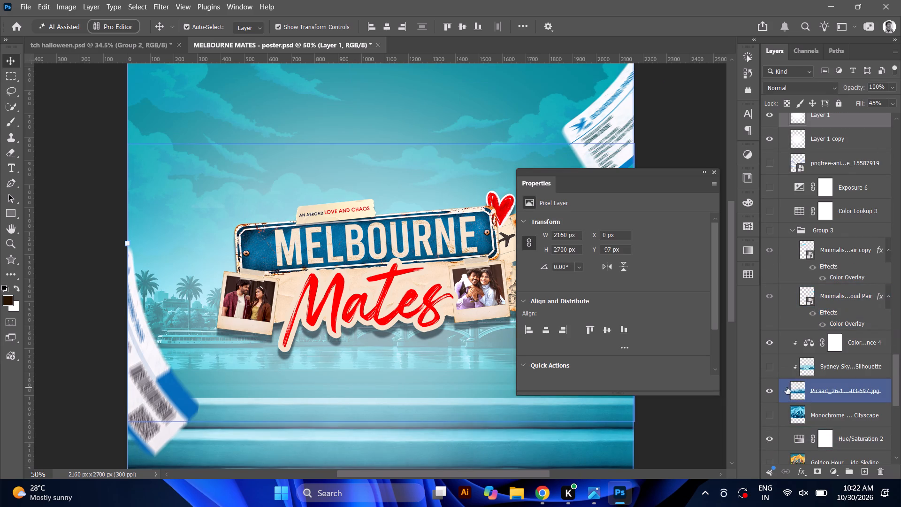
left_click(769, 392)
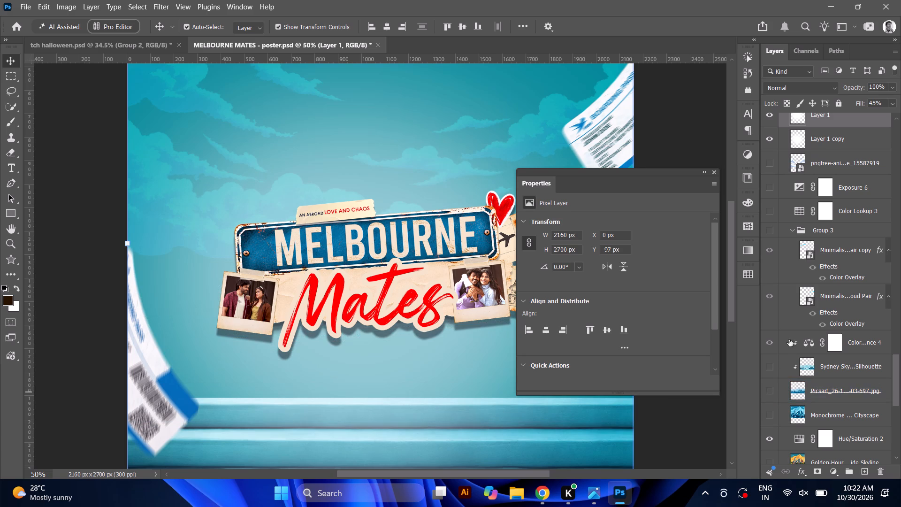
Show the Melbourne Skyline Riverfront Cutout layer above the MM MAIN group again.
scroll(838, 234, "up", 3)
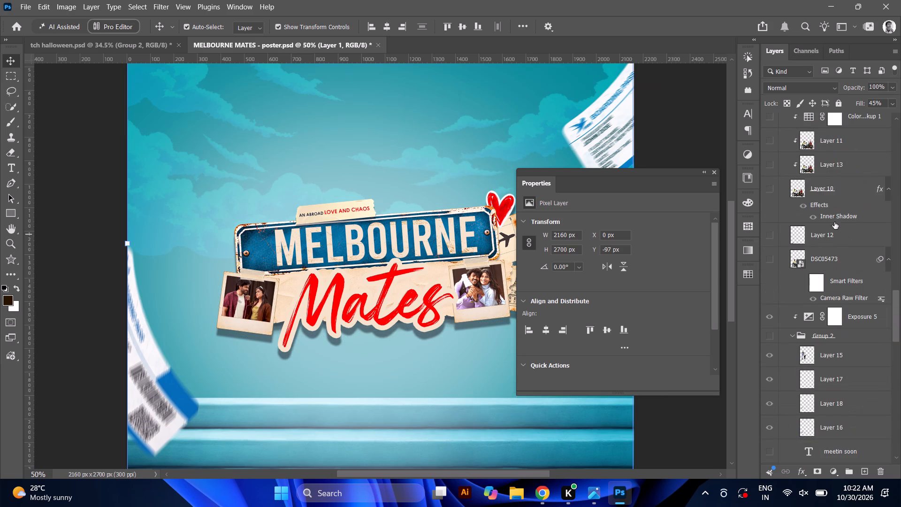
scroll(808, 284, "up", 1)
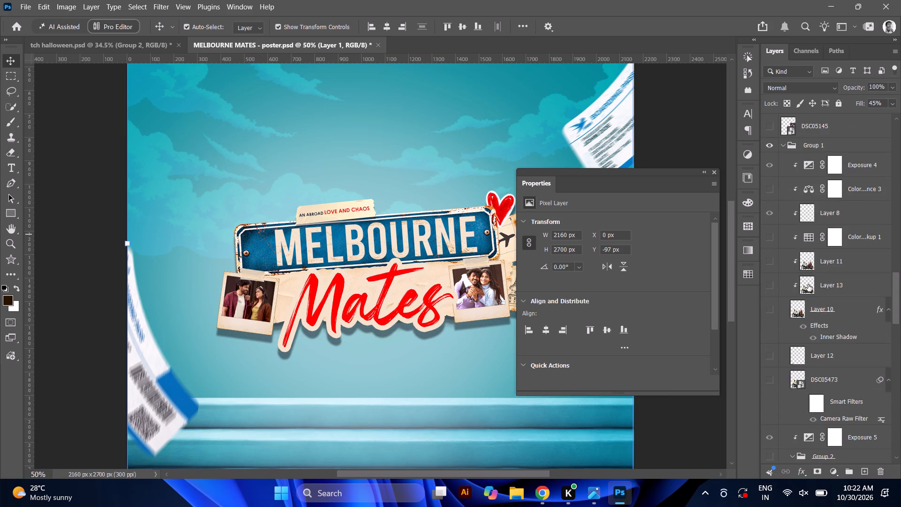
scroll(808, 284, "up", 1)
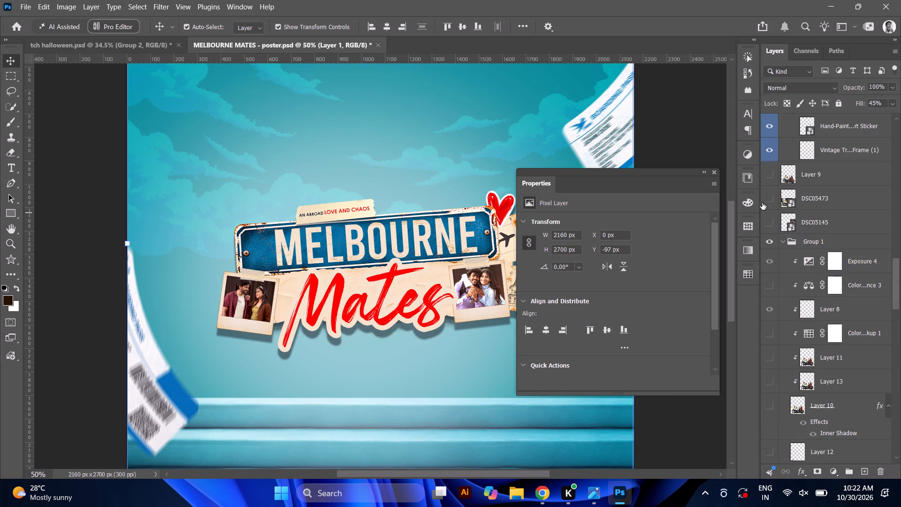
left_click(772, 200)
left_click(772, 200)
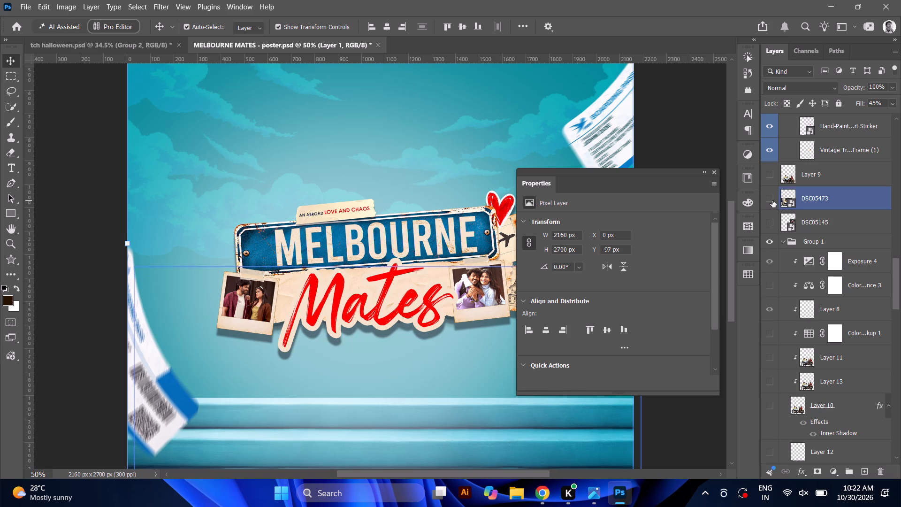
left_click(771, 181)
left_click(771, 181)
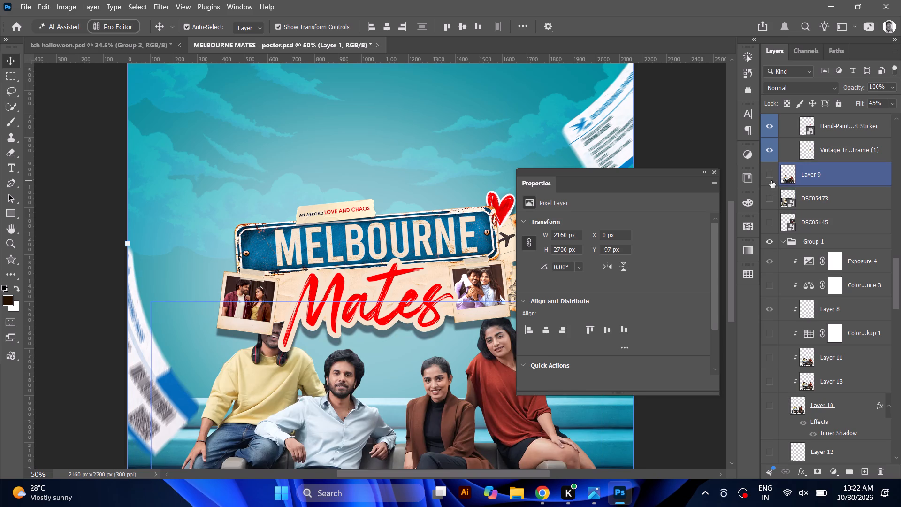
scroll(771, 181, "up", 2)
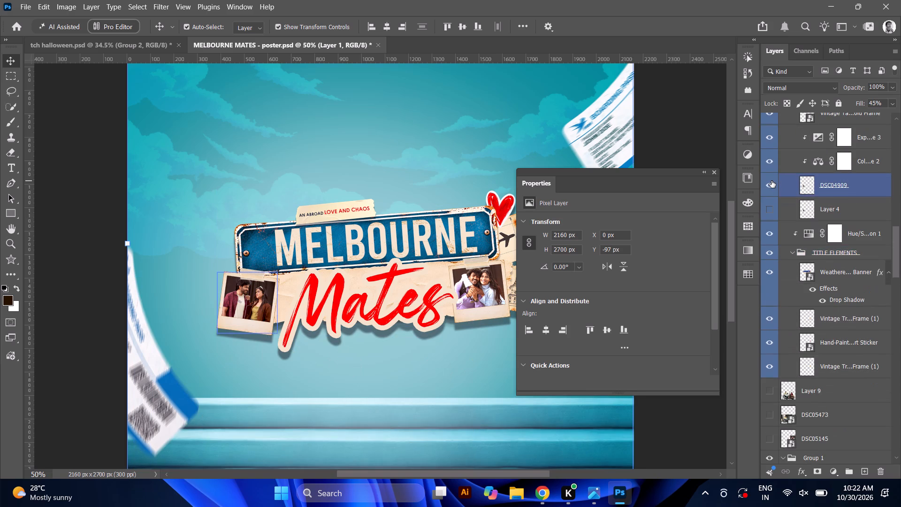
scroll(771, 181, "up", 3)
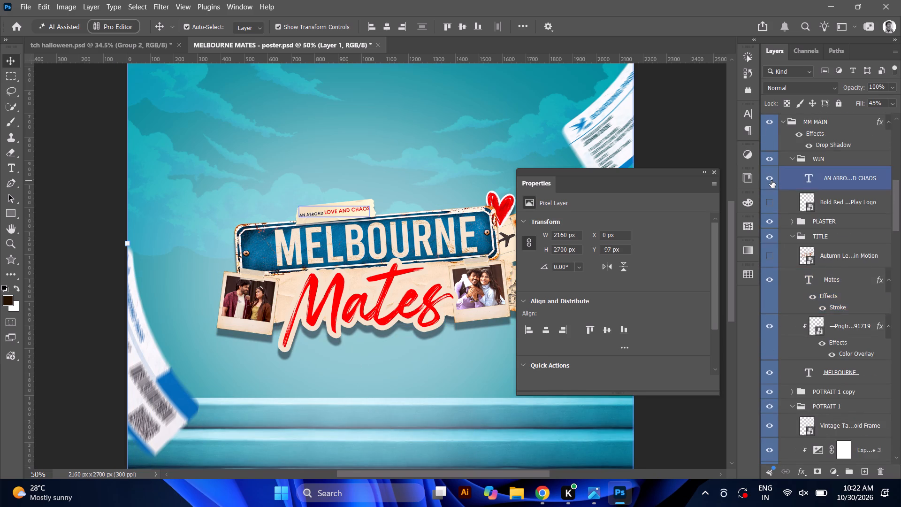
scroll(771, 181, "up", 2)
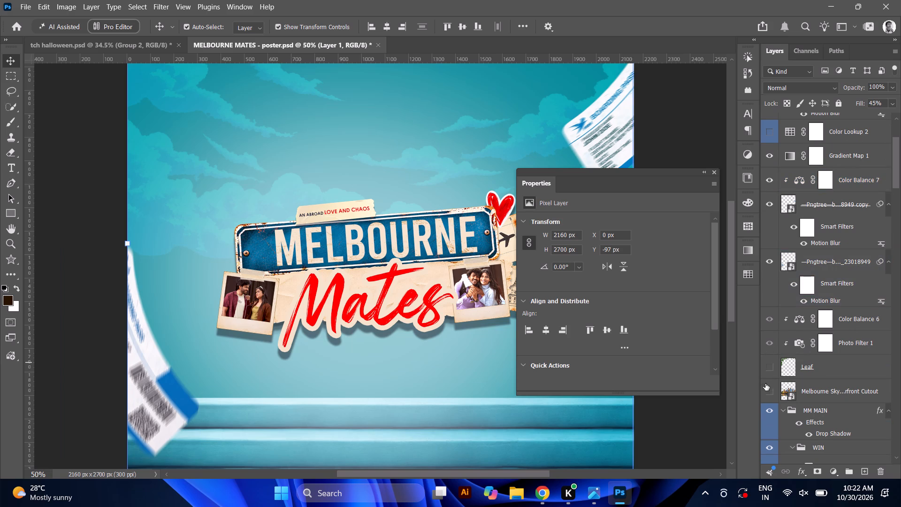
left_click(771, 389)
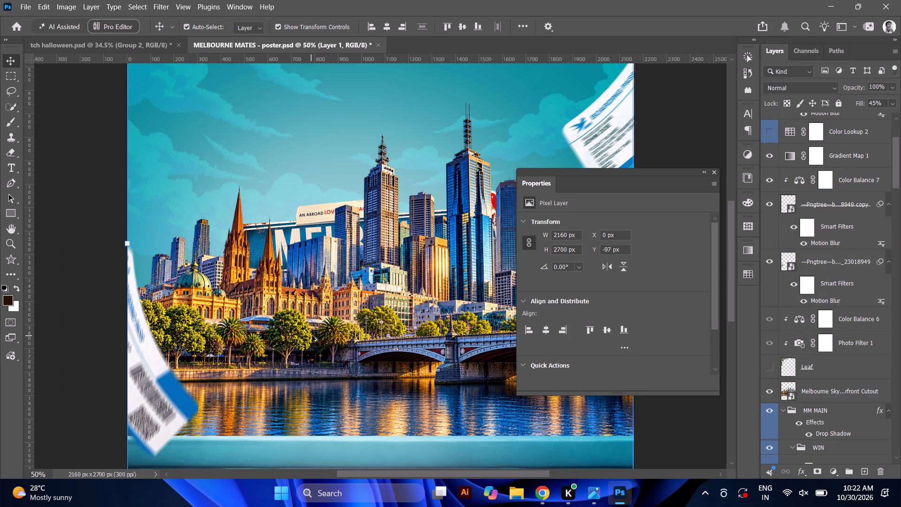
Move the Melbourne skyline cutout up to about Y 487 px so its base meets the top step, and centre it horizontally.
left_click(323, 291, "alt")
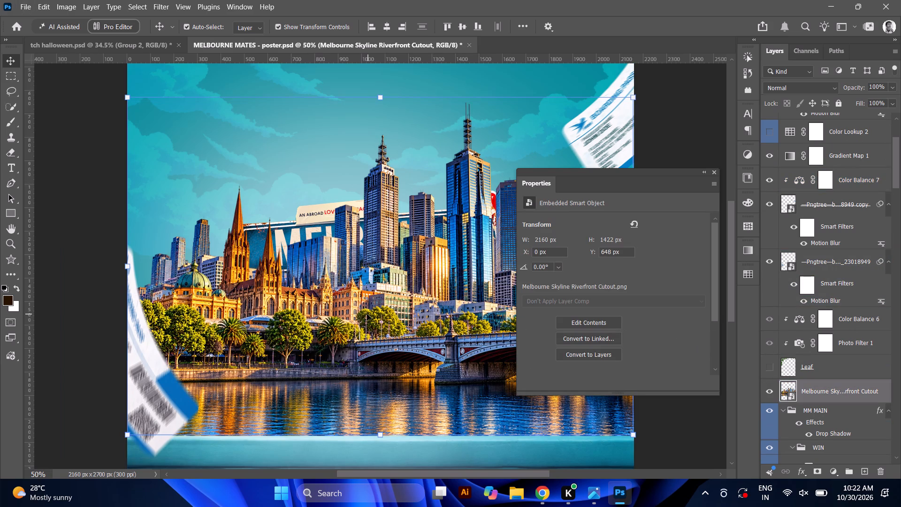
left_click_drag(367, 314, 361, 232)
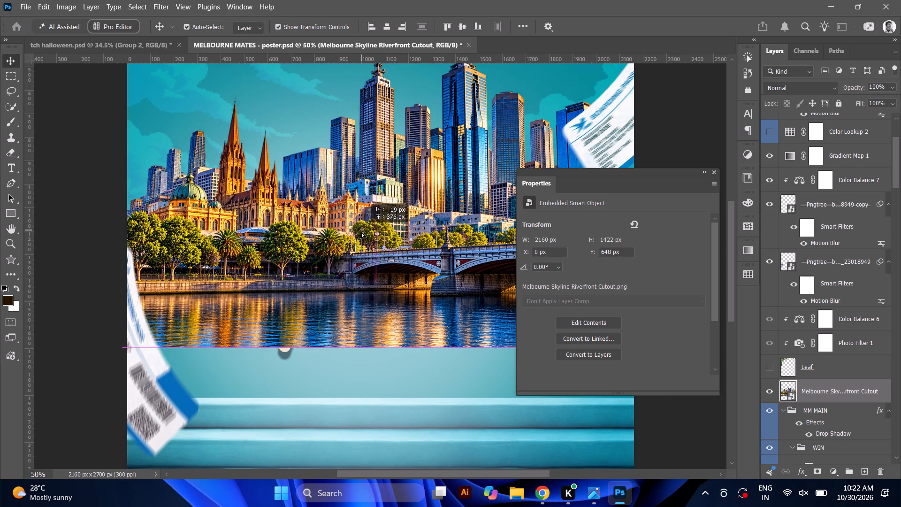
left_click_drag(361, 232, 359, 276)
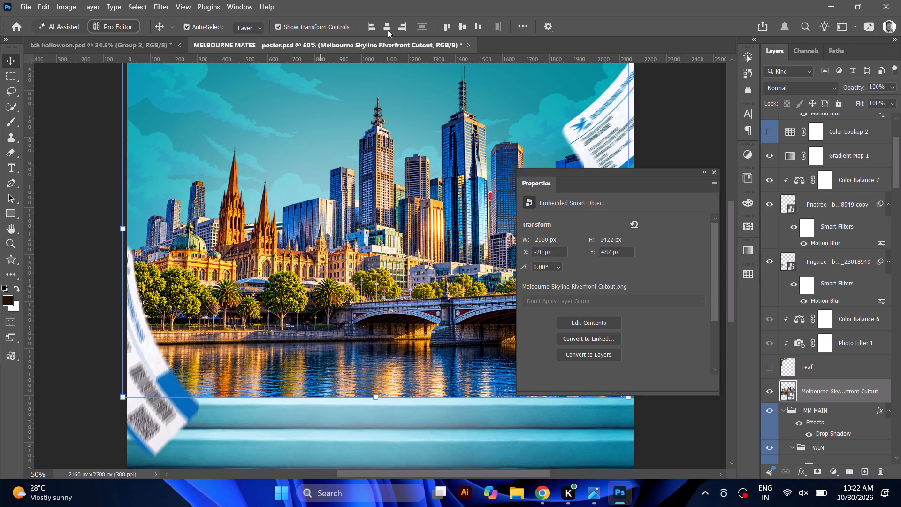
left_click(386, 28)
key("ctrl+minus")
key("ctrl+minus")
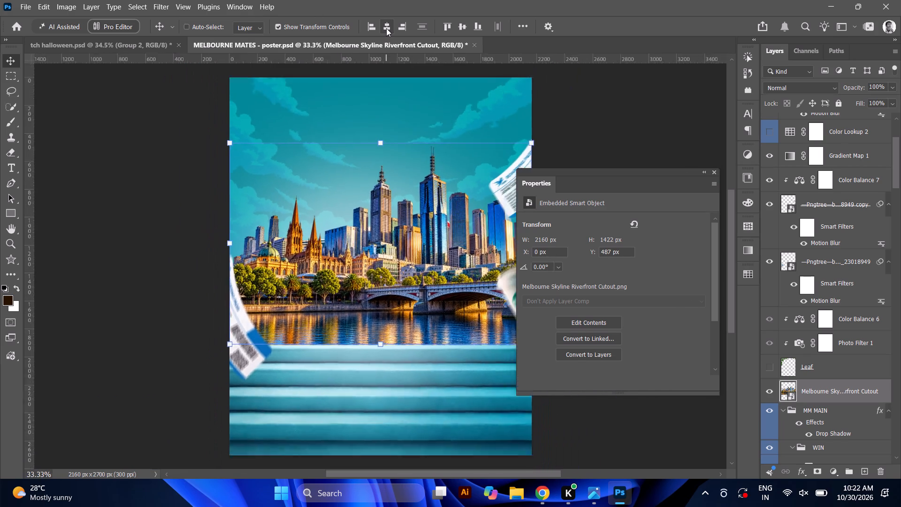
key("ctrl+minus")
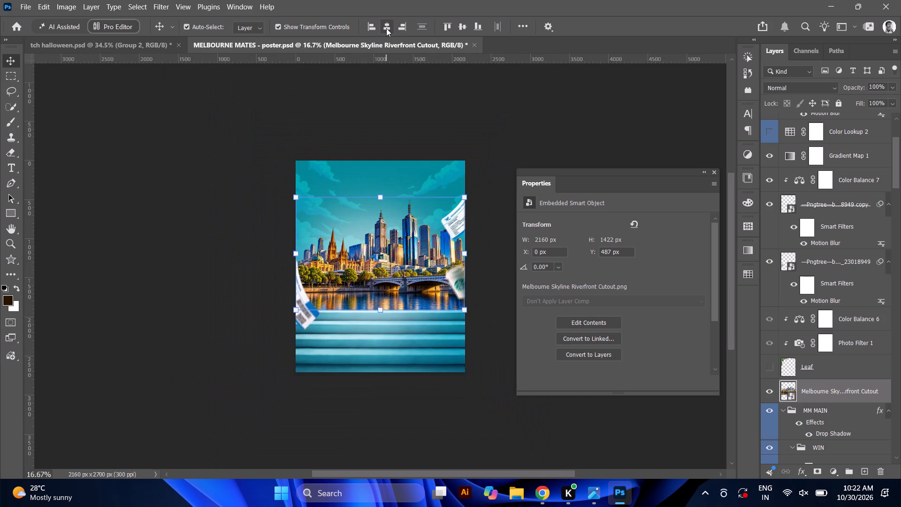
key("ctrl+plus")
key("ctrl+plus")
key("ctrl+plus")
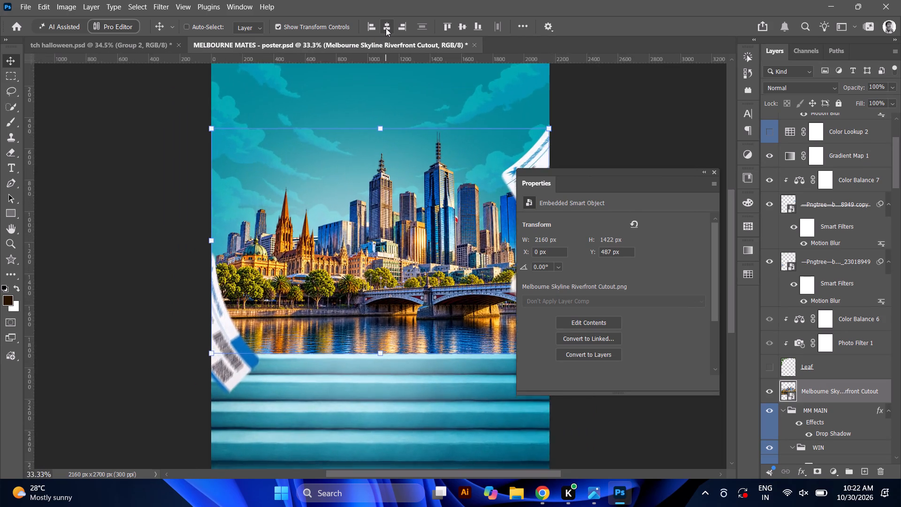
left_click(376, 258)
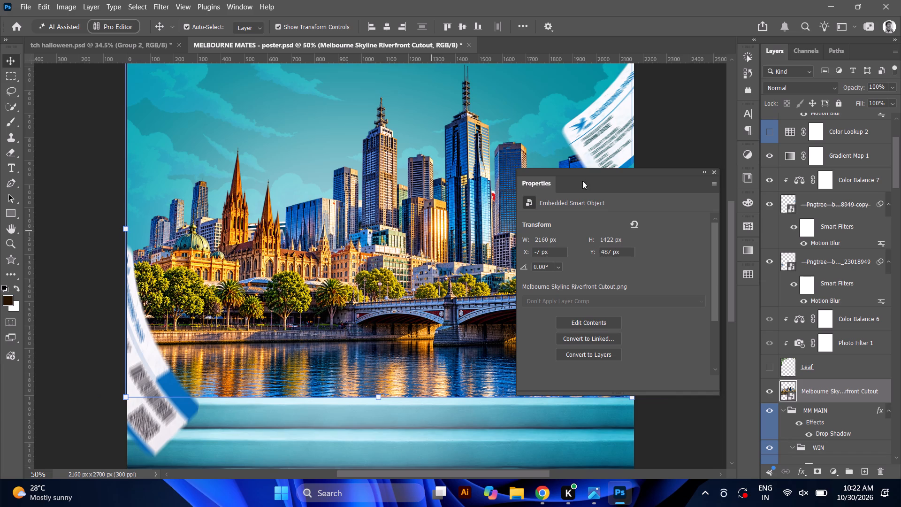
left_click(715, 175)
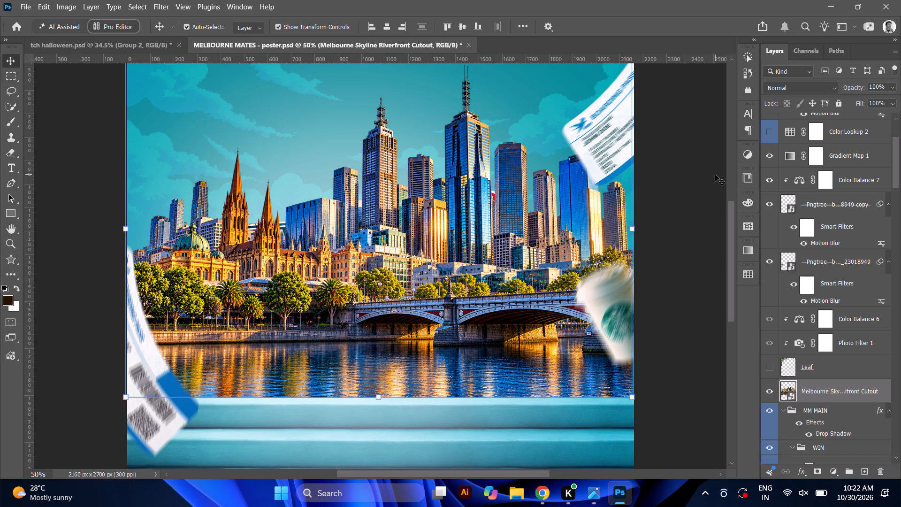
left_click(384, 24)
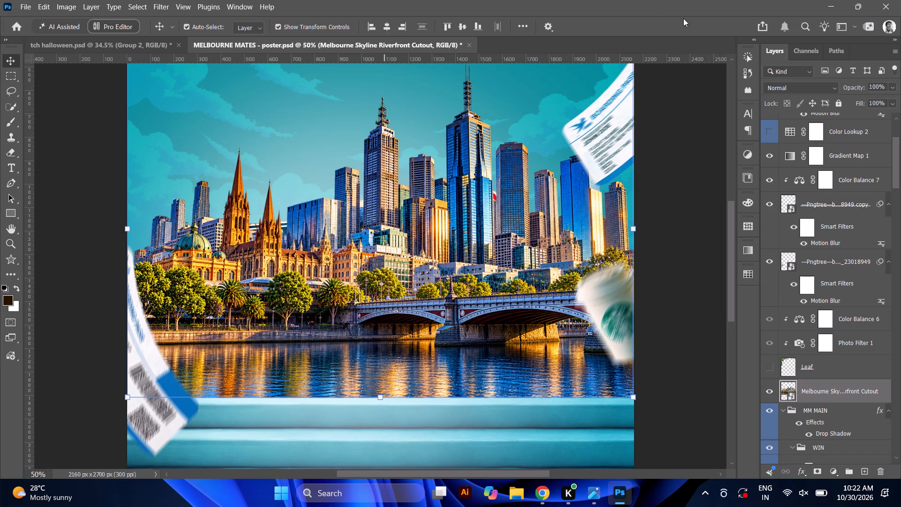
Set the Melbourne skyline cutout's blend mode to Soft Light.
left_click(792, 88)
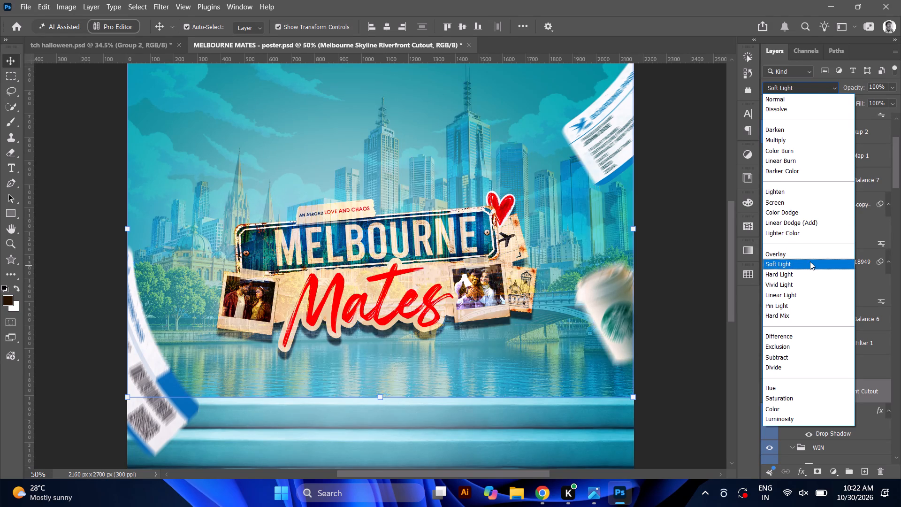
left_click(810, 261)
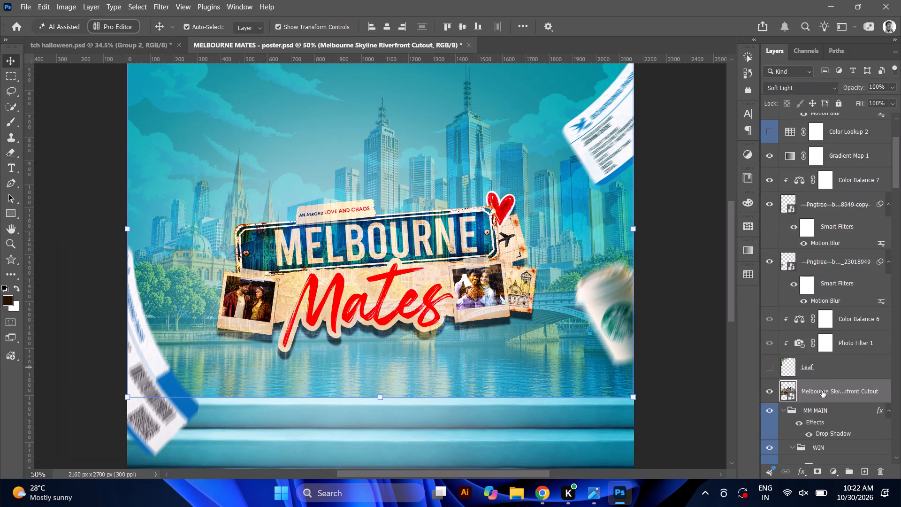
Collapse the MM MAIN group and move the Melbourne skyline cutout layer directly beneath it, above Layer 9.
left_click(782, 410)
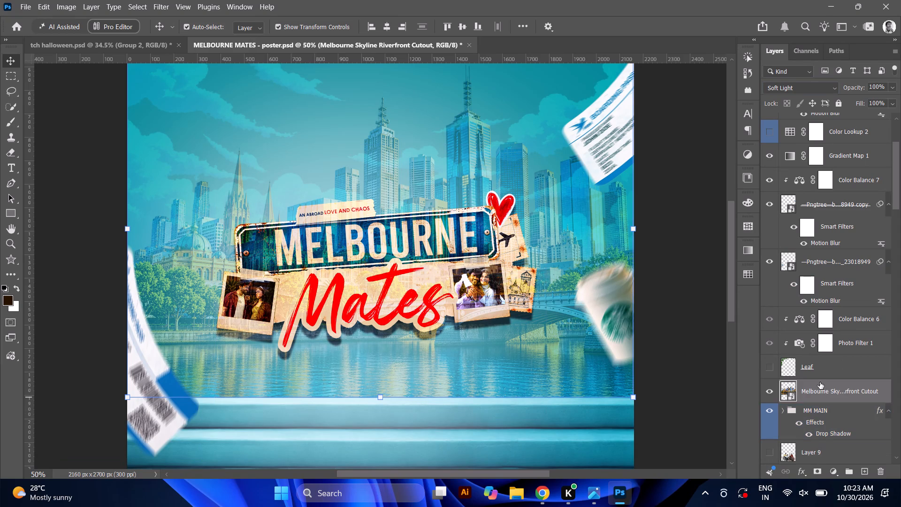
left_click_drag(820, 382, 821, 442)
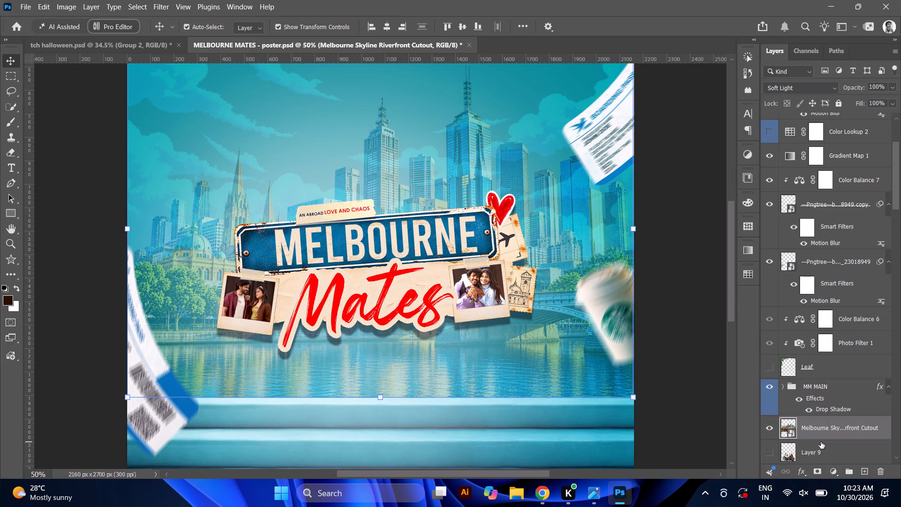
Set the Melbourne skyline cutout's blend mode to Luminosity so it takes on the poster's teal colouring.
key("ctrl+minus")
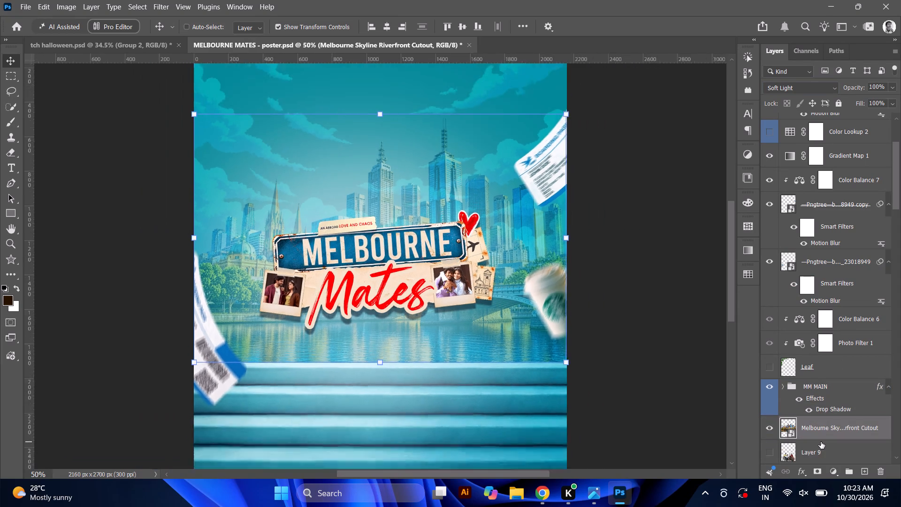
key("ctrl+minus")
key("ctrl+minus")
key("ctrl+plus")
key("ctrl+plus")
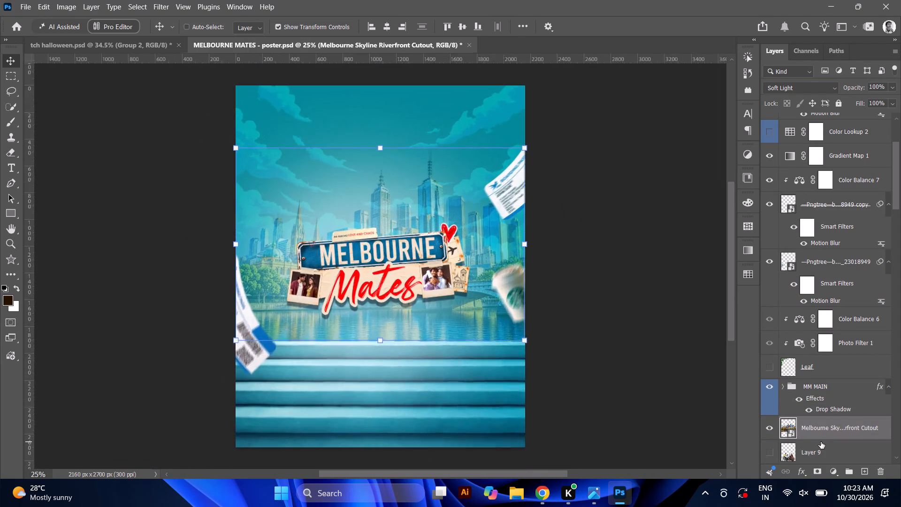
key("ctrl+plus")
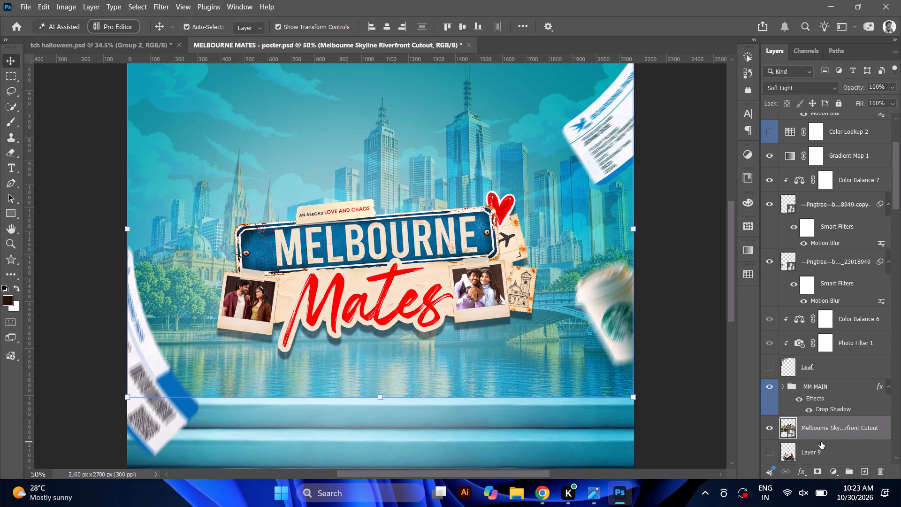
scroll(370, 223, "down", 1, "ctrl")
left_click(420, 146, "ctrl")
left_click(808, 428)
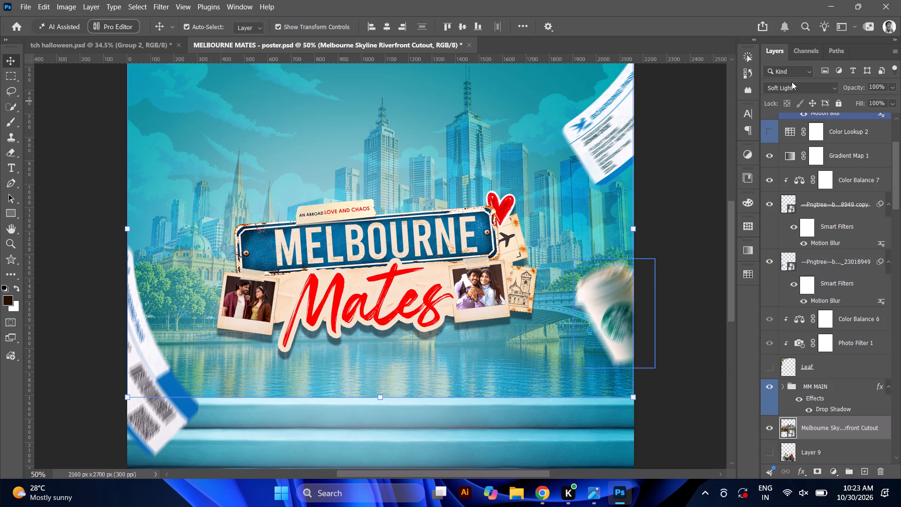
left_click(792, 82)
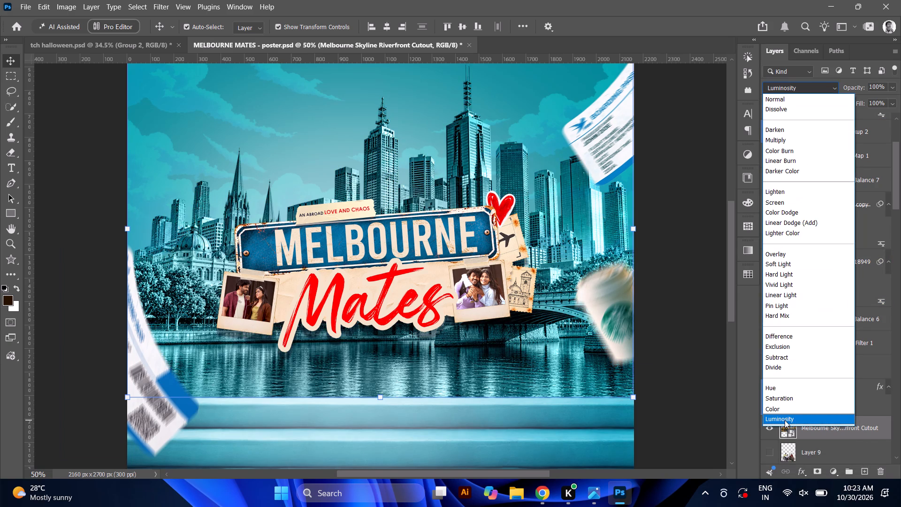
left_click(785, 420)
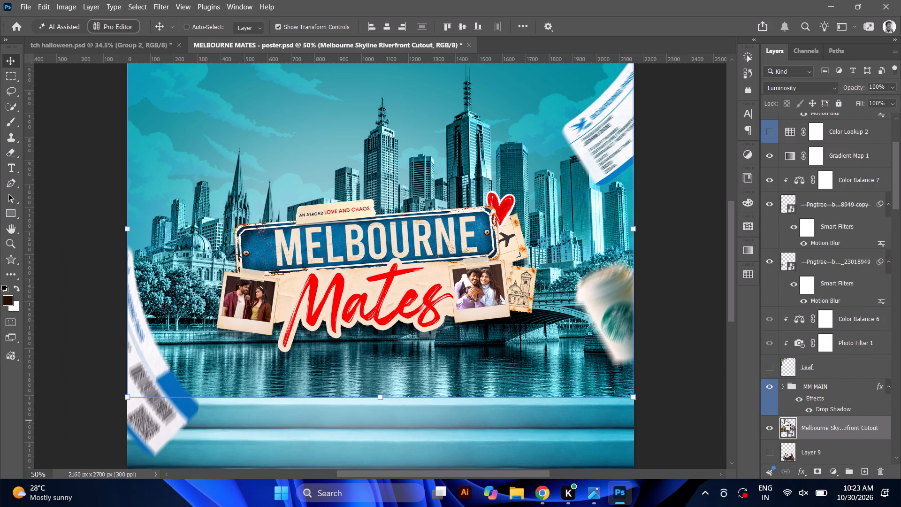
Examine how the Luminosity-blended skyline sits in the whole poster at several magnifications.
key("ctrl+minus")
key("ctrl+minus")
key("ctrl+minus")
key("ctrl+minus")
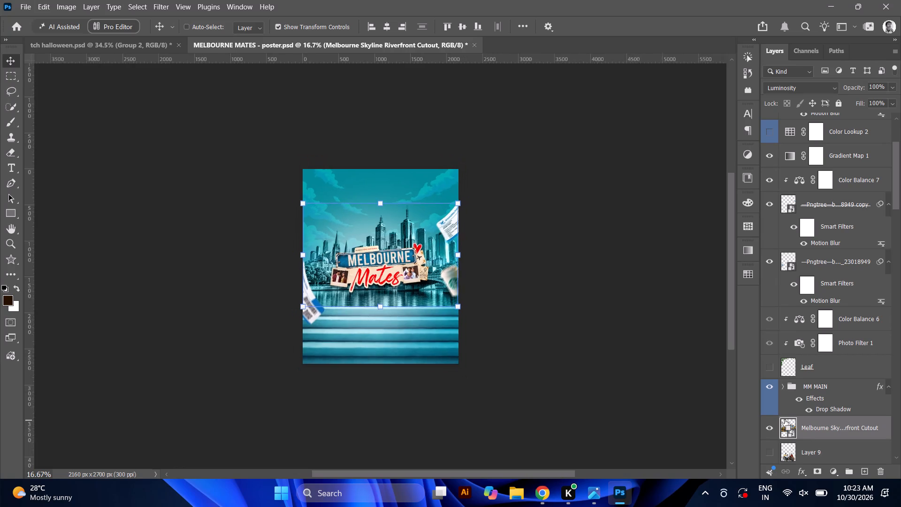
key("ctrl+plus")
key("ctrl+plus")
key("ctrl+plus")
key("ctrl+plus")
key("ctrl+plus")
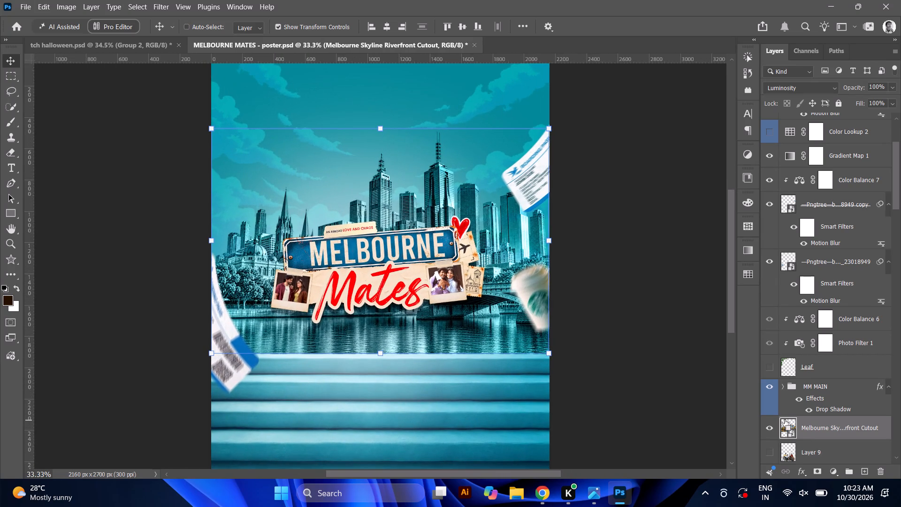
key("ctrl+plus")
key("ctrl+minus")
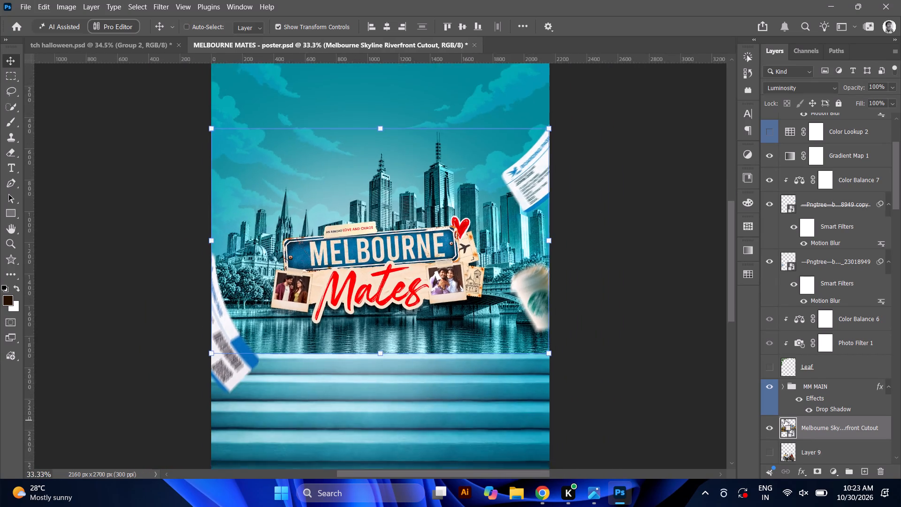
key("ctrl+minus")
key("ctrl+plus")
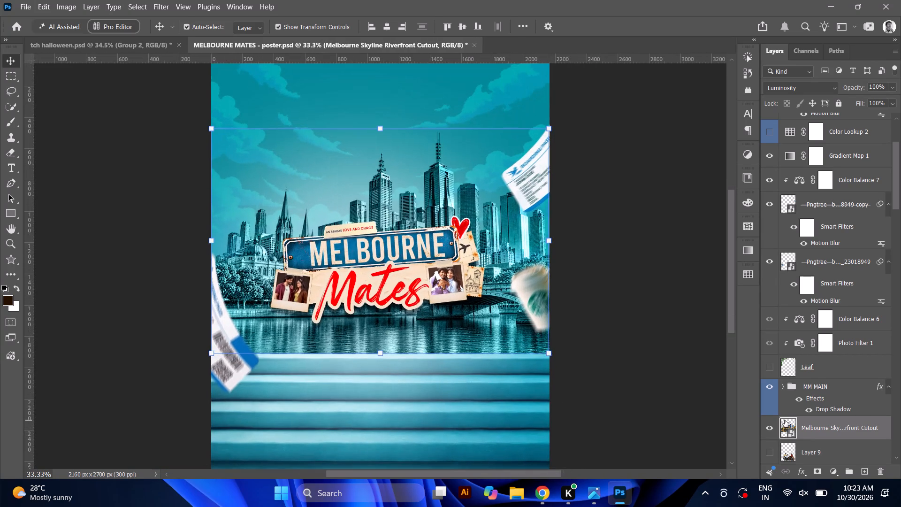
Rasterize the Melbourne skyline cutout and fade its lower water edge along the top step with a soft 1102 px Eraser.
left_click(8, 153)
left_click(364, 324)
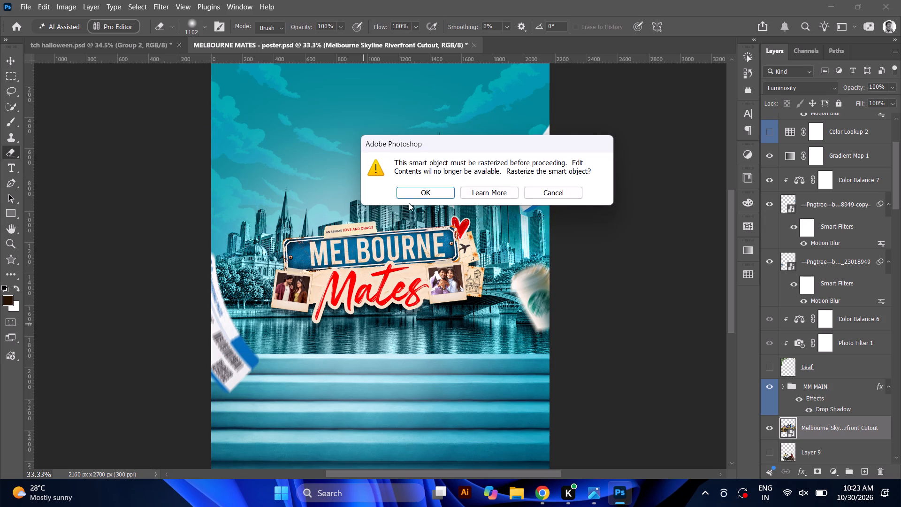
left_click(413, 199)
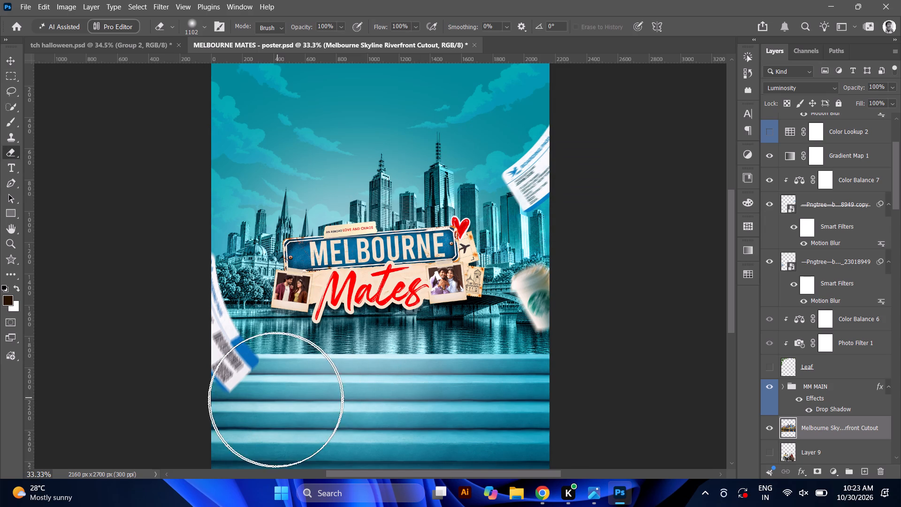
left_click(268, 405)
left_click_drag(268, 405, 375, 422)
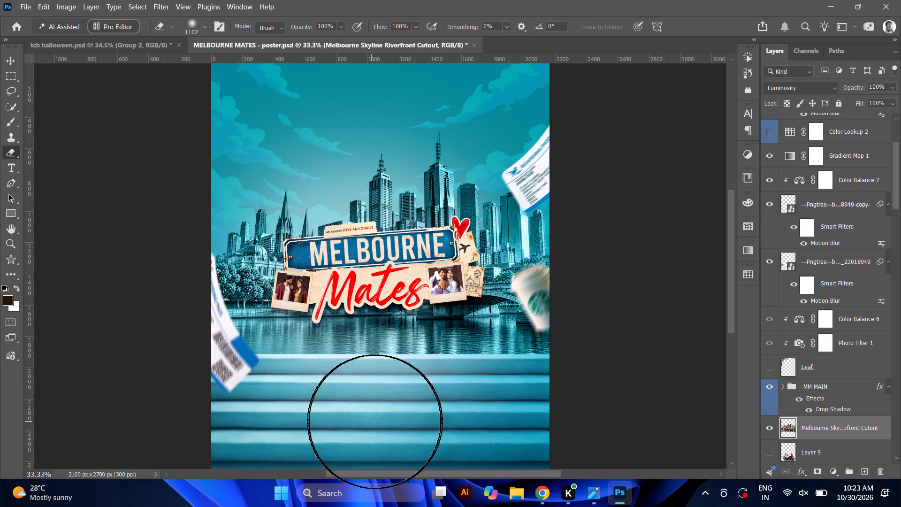
left_click_drag(375, 422, 475, 409)
left_click(475, 409)
left_click_drag(475, 409, 552, 417)
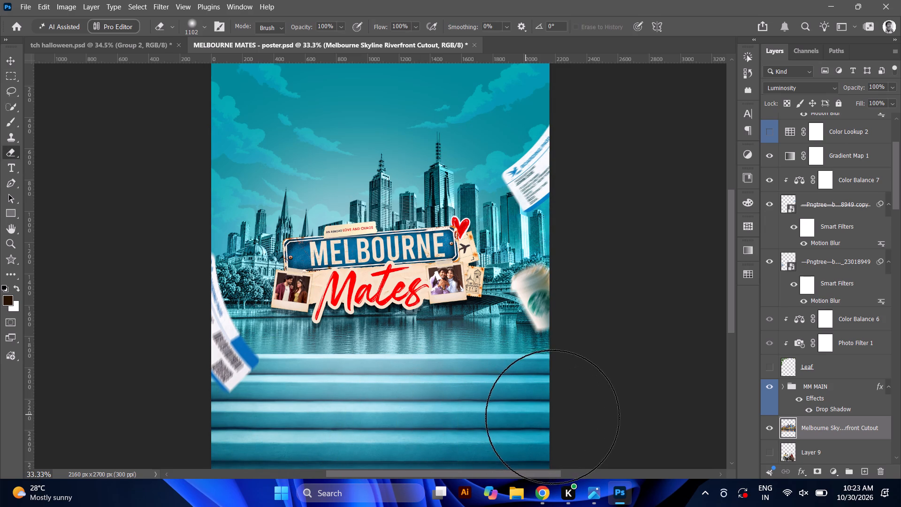
left_click_drag(552, 417, 550, 415)
left_click_drag(550, 415, 317, 420)
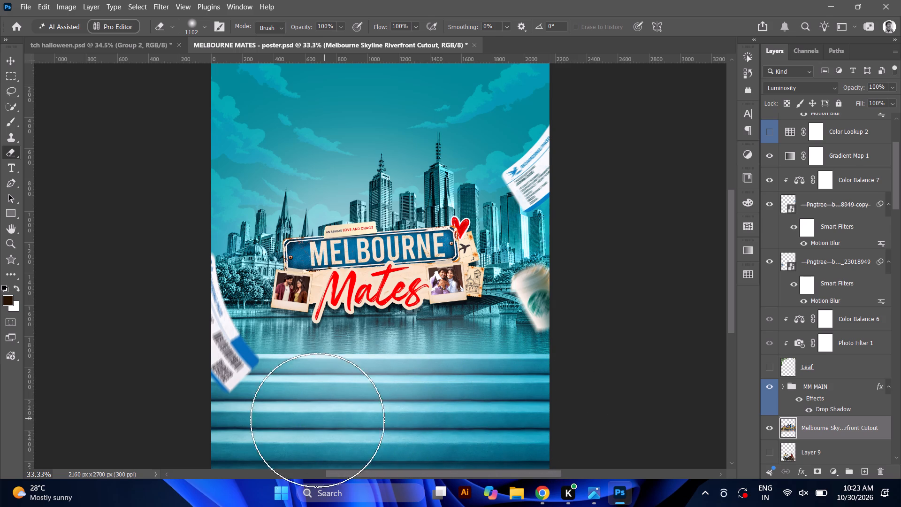
left_click_drag(317, 420, 236, 420)
left_click_drag(236, 420, 280, 421)
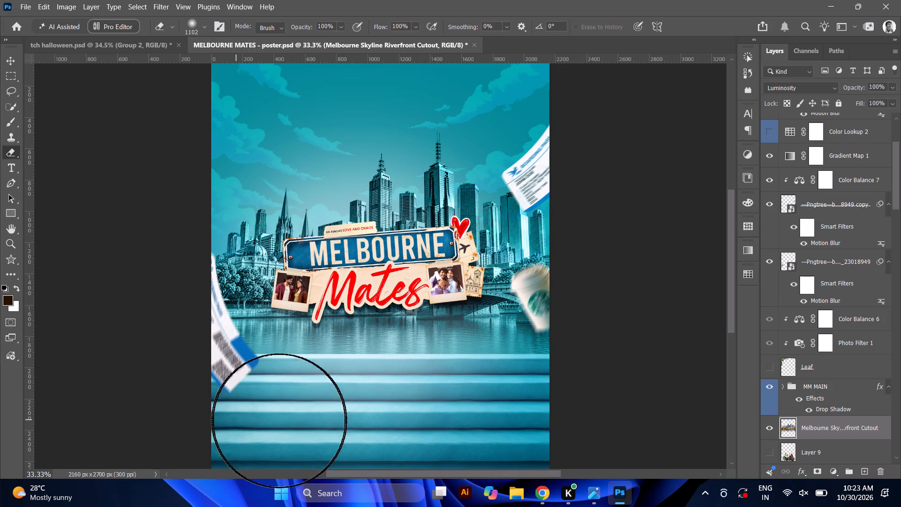
left_click_drag(280, 421, 344, 422)
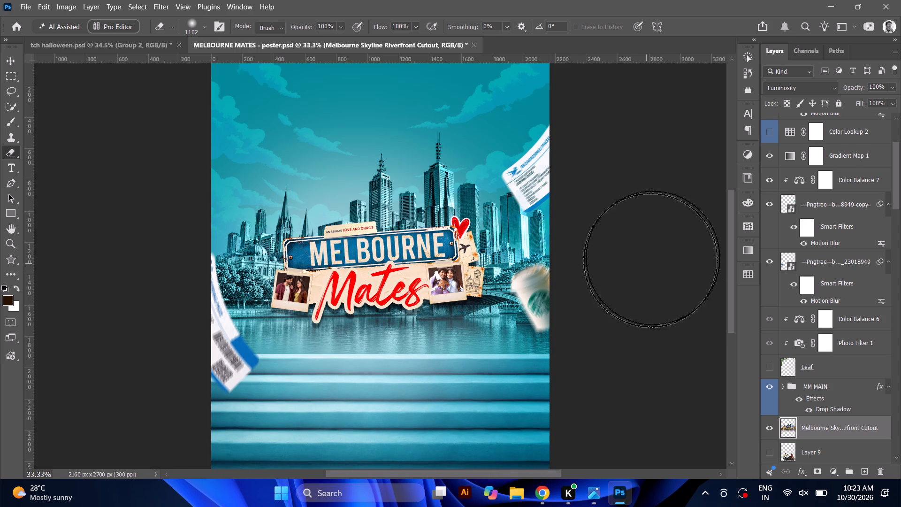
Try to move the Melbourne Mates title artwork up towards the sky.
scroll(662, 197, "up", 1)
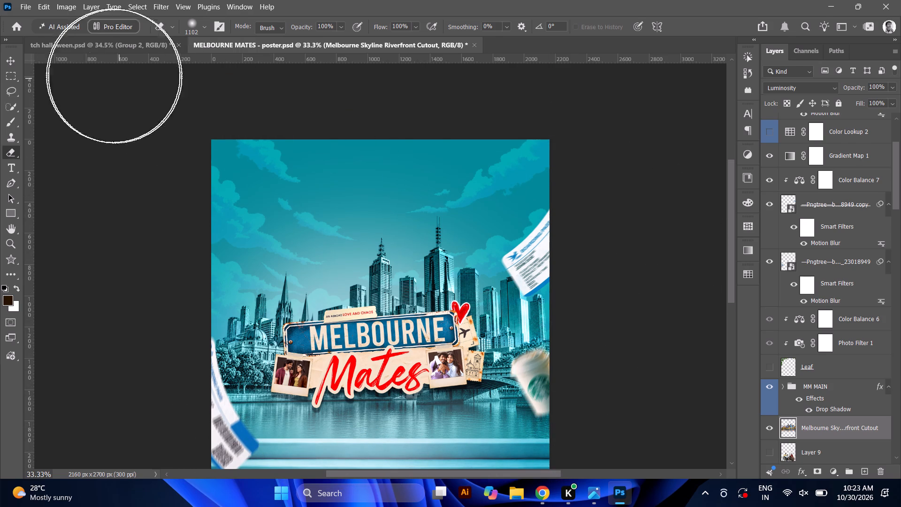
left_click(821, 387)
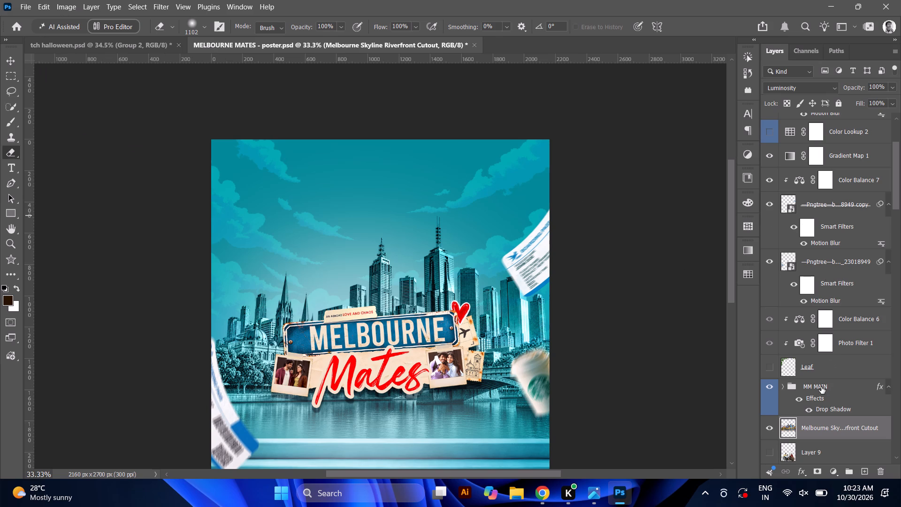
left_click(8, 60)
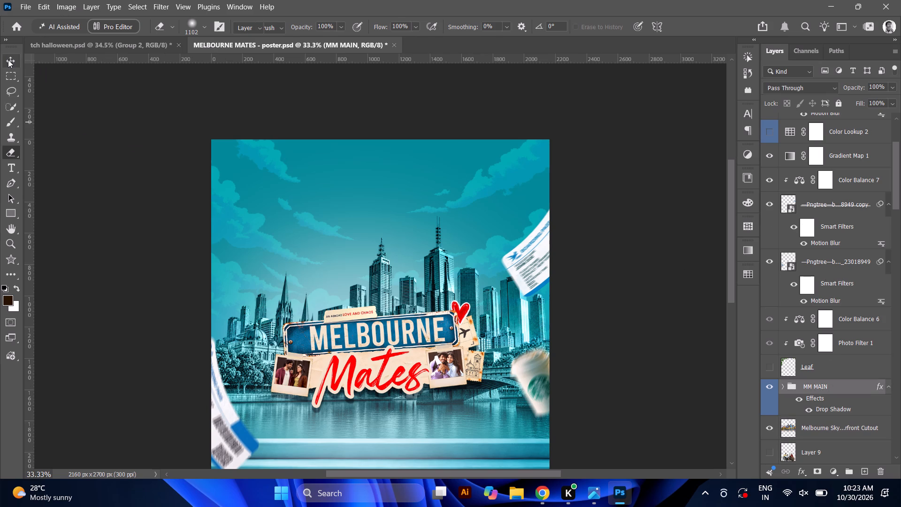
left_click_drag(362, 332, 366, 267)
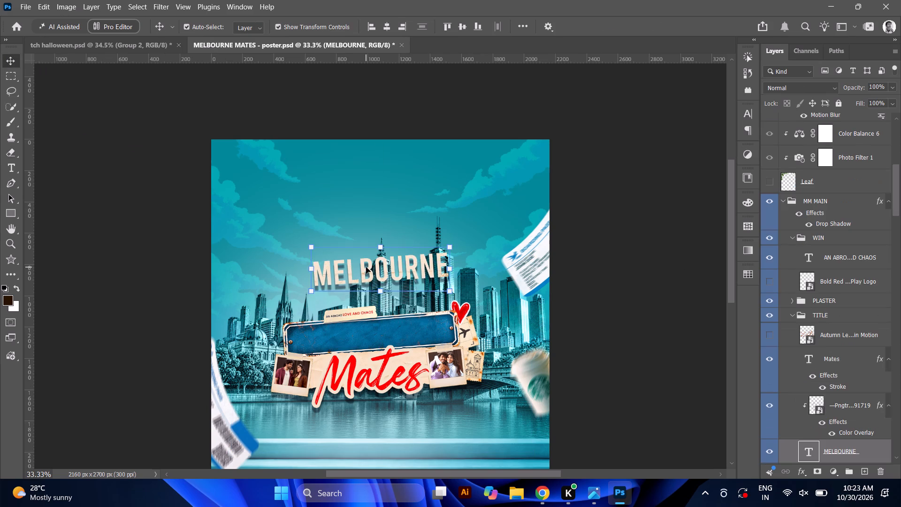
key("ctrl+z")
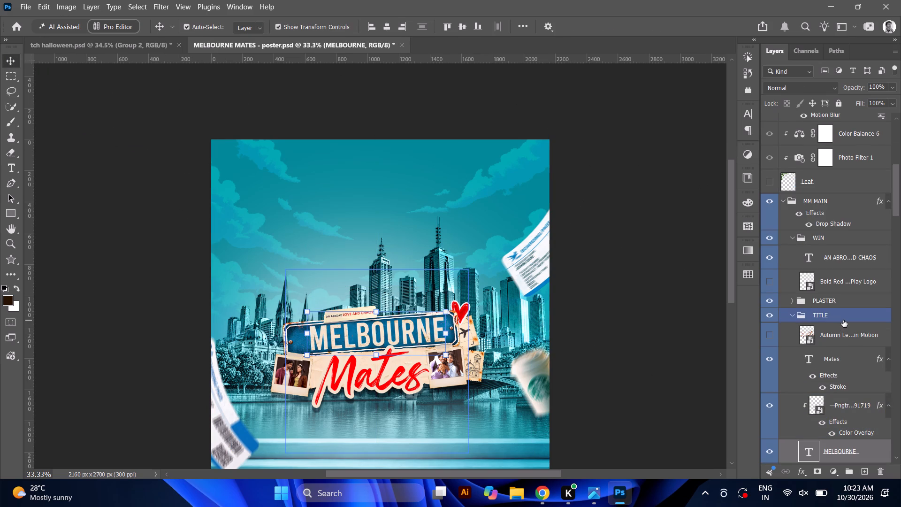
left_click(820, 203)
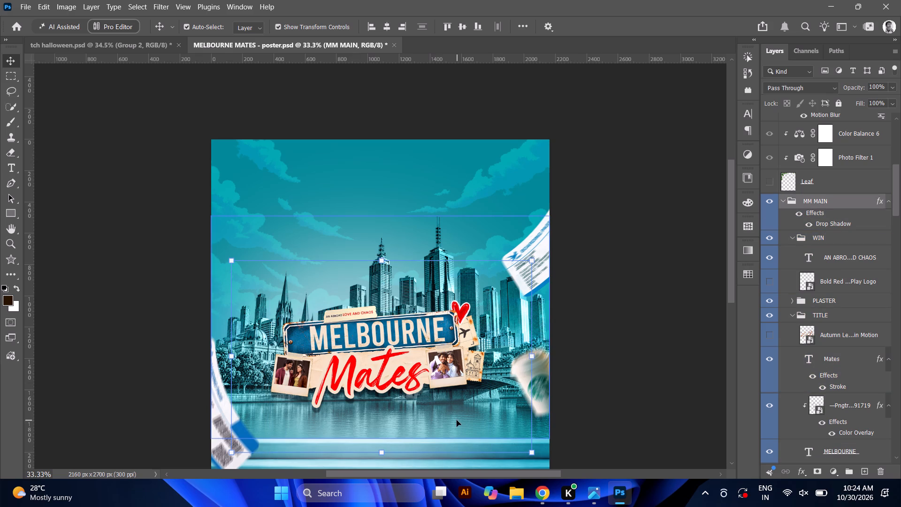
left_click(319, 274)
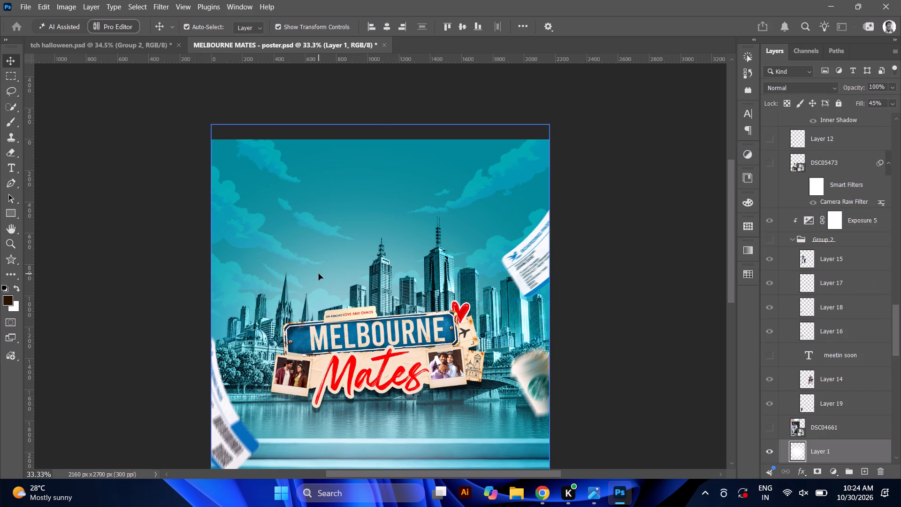
Move the whole MM MAIN title group up into the sky, centred horizontally at X 1080 px, Y 517 px.
scroll(745, 239, "right", 1)
scroll(817, 213, "up", 2)
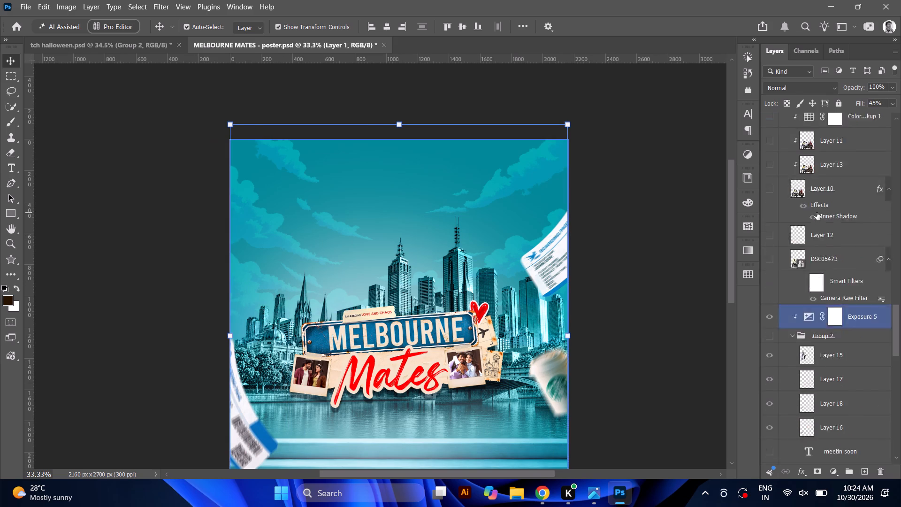
scroll(817, 213, "up", 9)
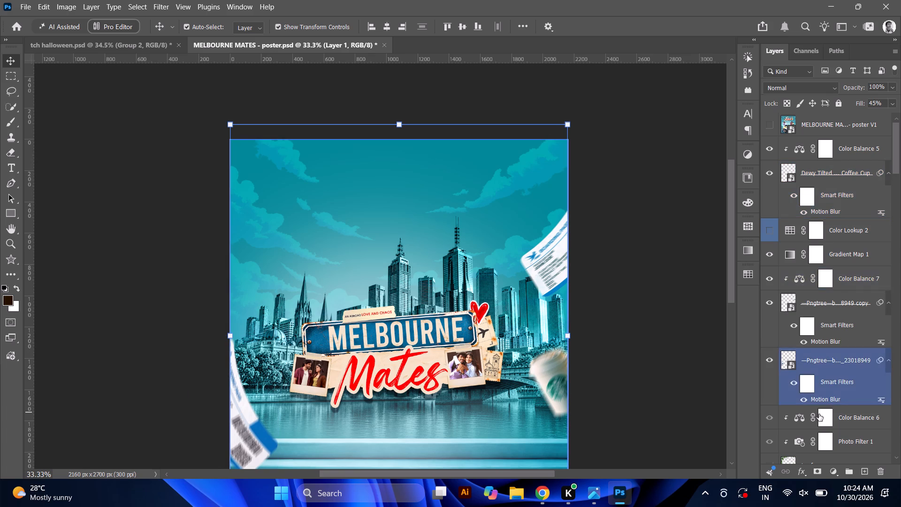
scroll(814, 421, "down", 1)
left_click(817, 372)
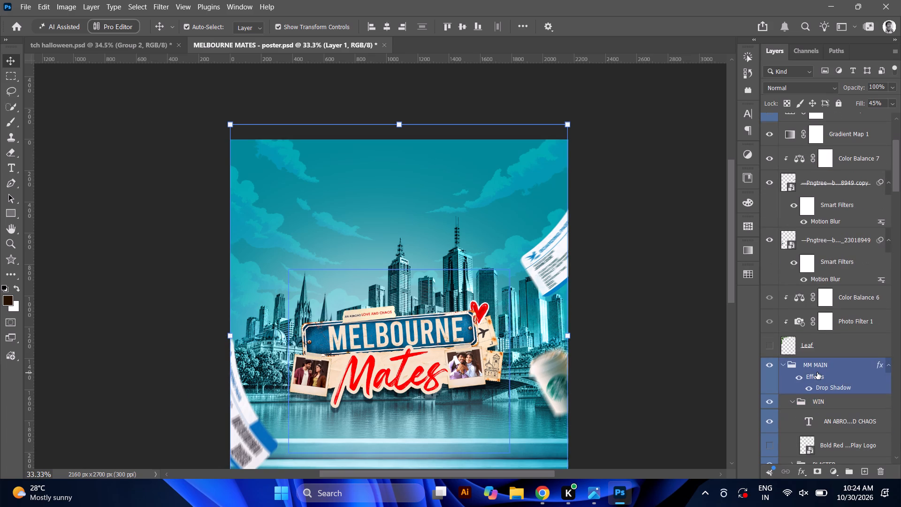
key("Up")
key("Up")
key("Up")
key("Up")
key("Up")
key("Up")
key("Up")
key("Up")
key("Up")
key("Up")
key("Up")
key("Up")
key("Up")
key("Up")
key("Up")
key("Up")
key("Up")
key("Up")
key("Up")
key("Up")
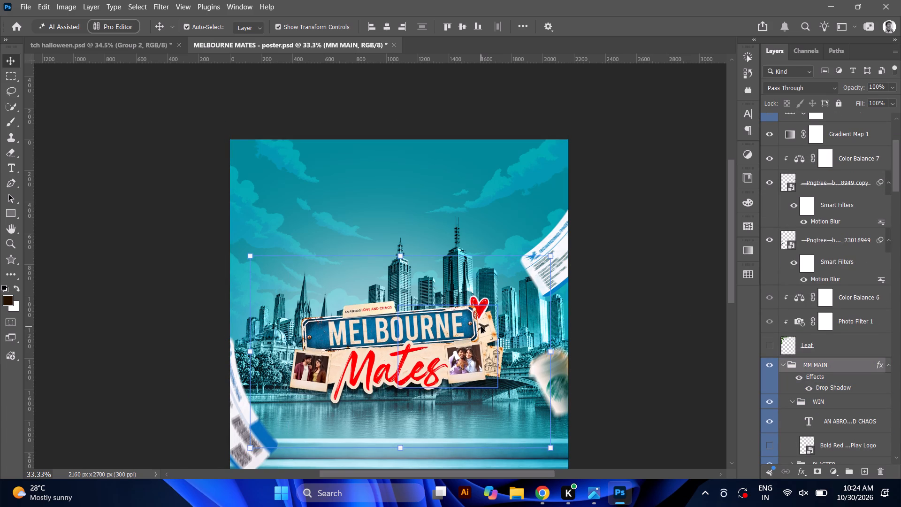
left_click(401, 447)
left_click_drag(412, 405, 414, 382)
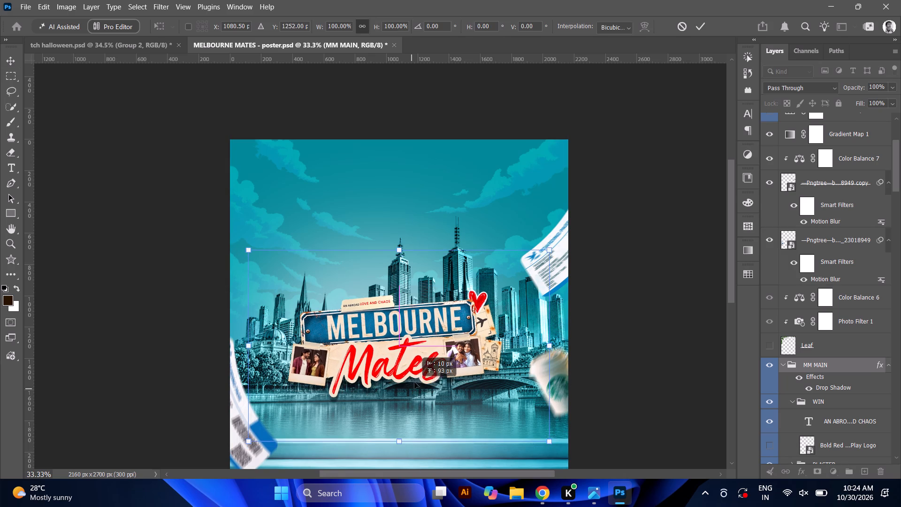
left_click_drag(414, 382, 409, 286)
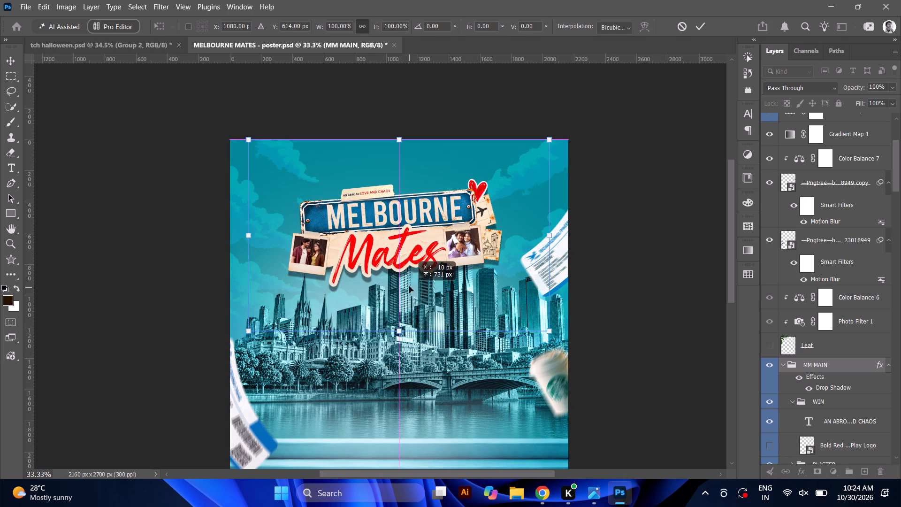
left_click_drag(409, 286, 409, 277)
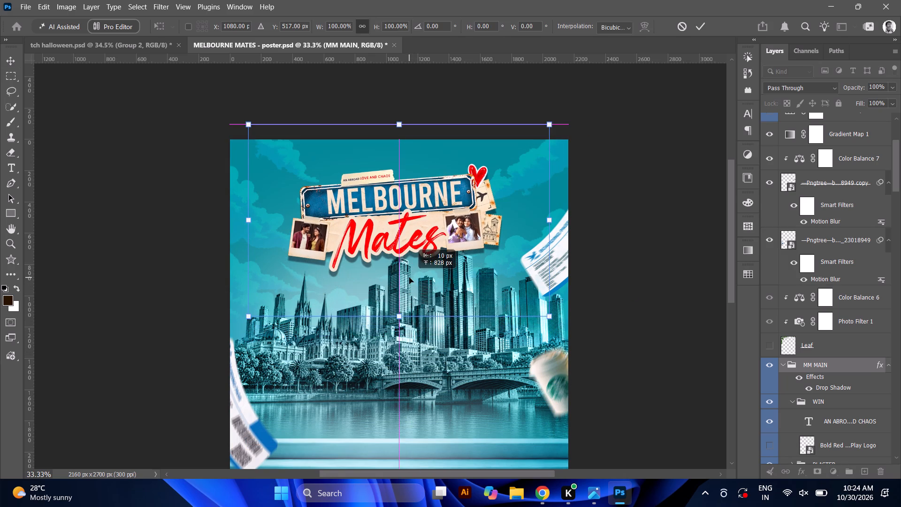
Collapse the MM MAIN group and place it directly beneath the Melbourne skyline cutout layer, above Layer 9.
left_click(782, 364)
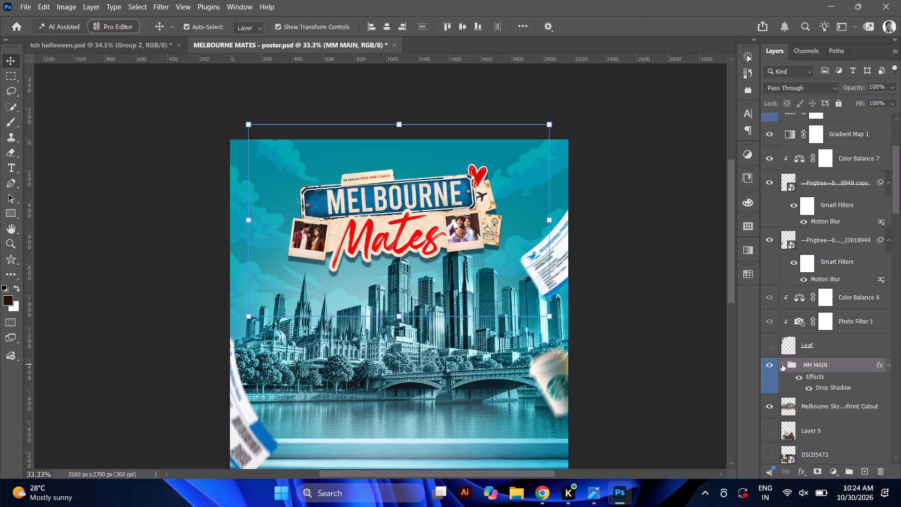
left_click_drag(826, 368, 830, 392)
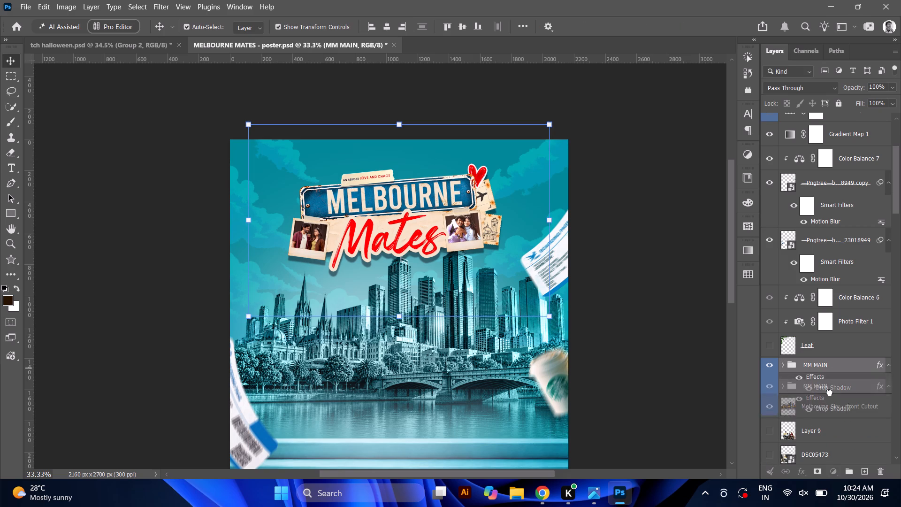
left_click_drag(830, 392, 831, 422)
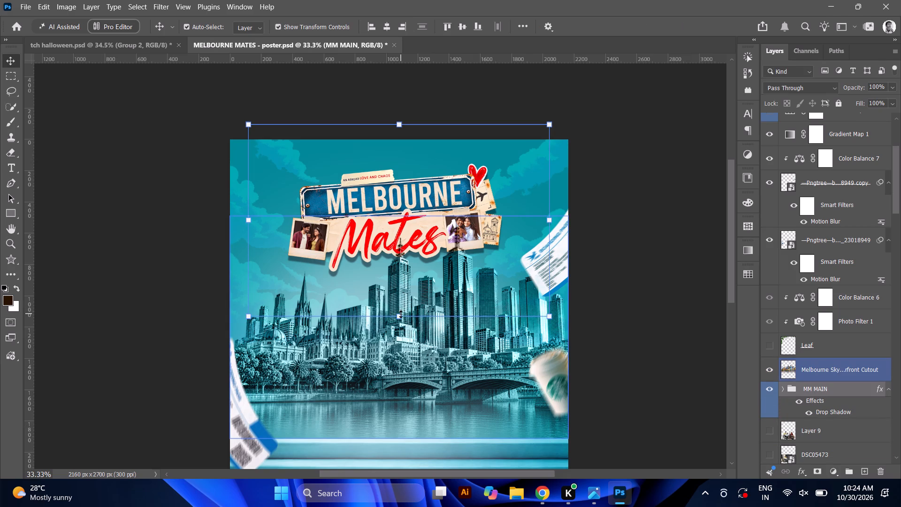
Scale the MM MAIN title group proportionally to 90.23%, keeping its top edge in place and its centre at X 1080 px, Y 457 px.
left_click_drag(404, 321, 408, 306)
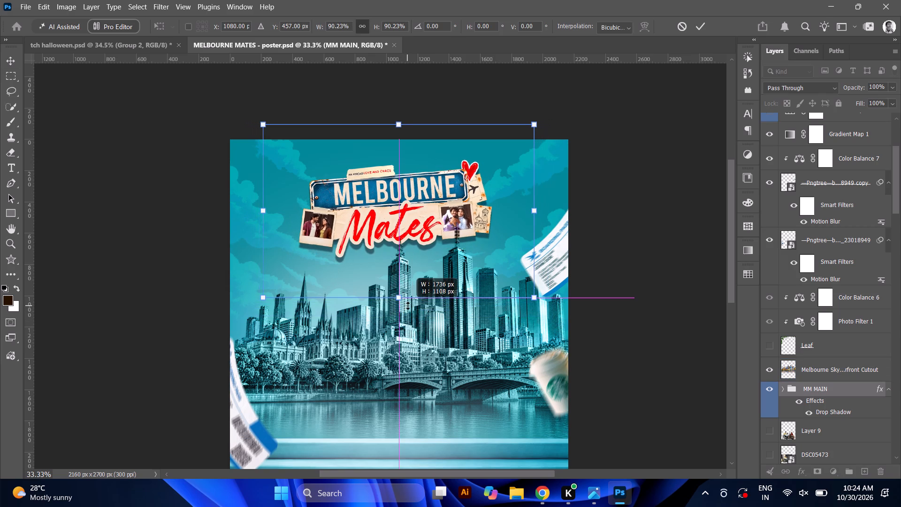
left_click_drag(408, 306, 409, 304)
scroll(409, 304, "down", 1)
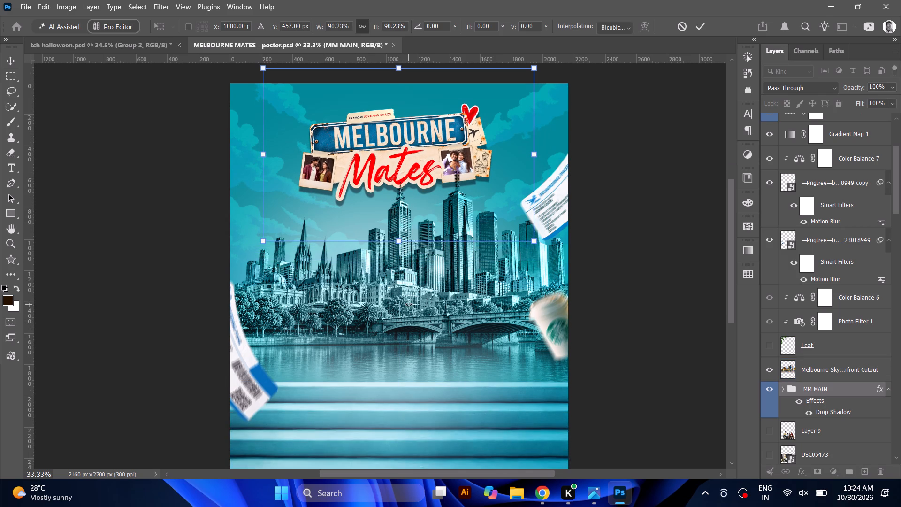
key("ctrl+minus")
key("ctrl+minus")
key("ctrl+plus")
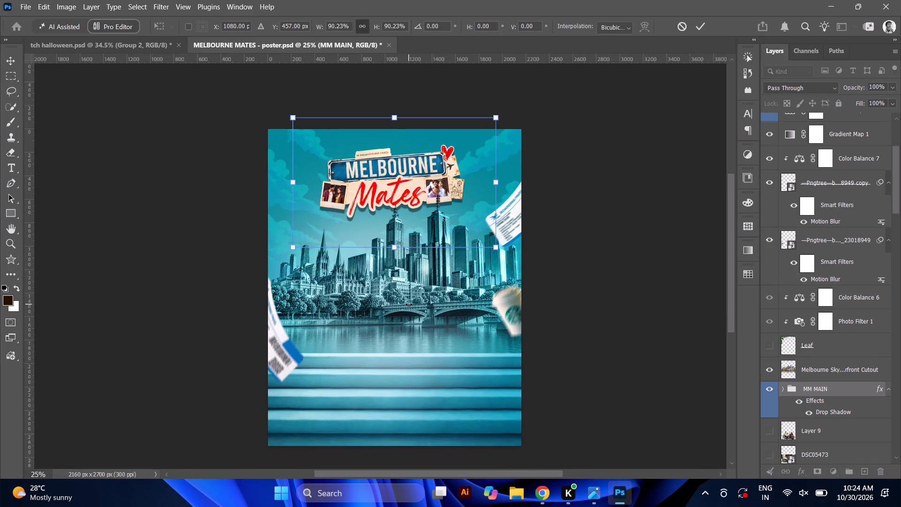
key("ctrl+minus")
key("ctrl+plus")
key("ctrl+plus")
key("ctrl+plus")
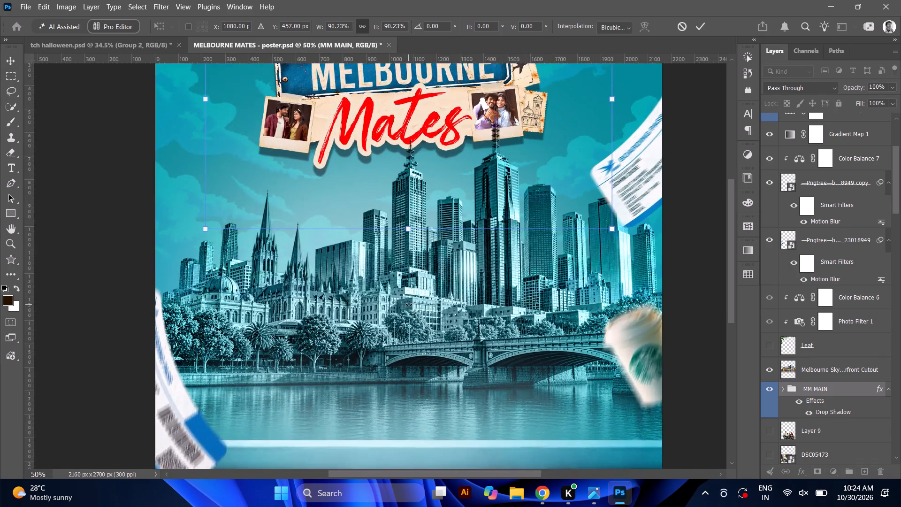
key("ctrl+plus")
key("ctrl+plus")
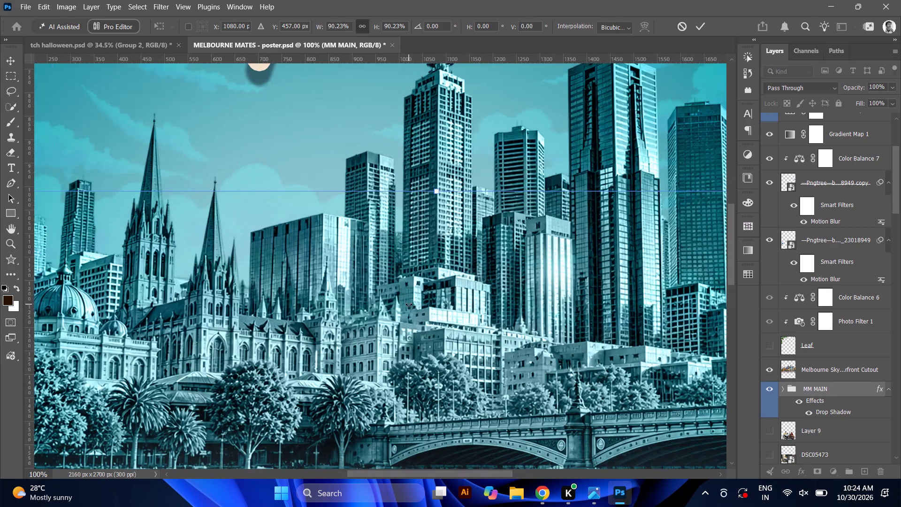
key("ctrl+minus")
key("ctrl+minus")
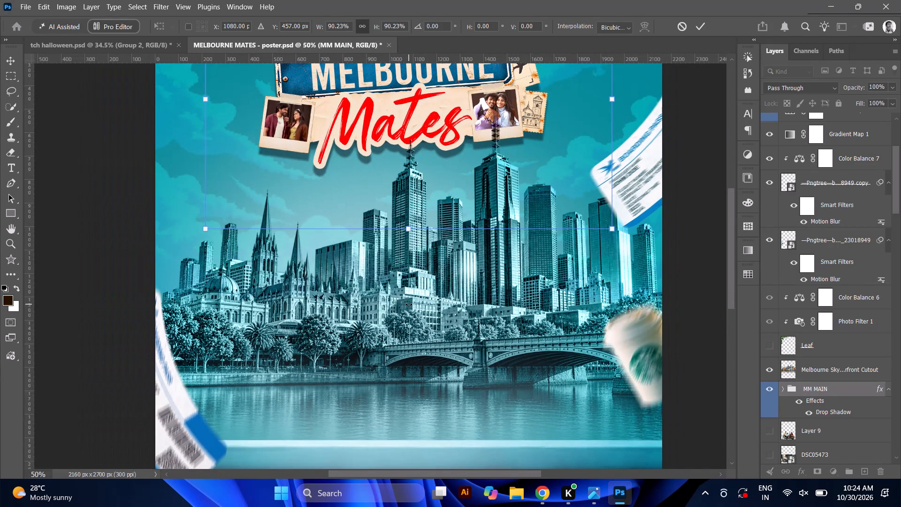
left_click(697, 28)
Align the MM MAIN title group on its horizontal centre.
left_click(386, 25)
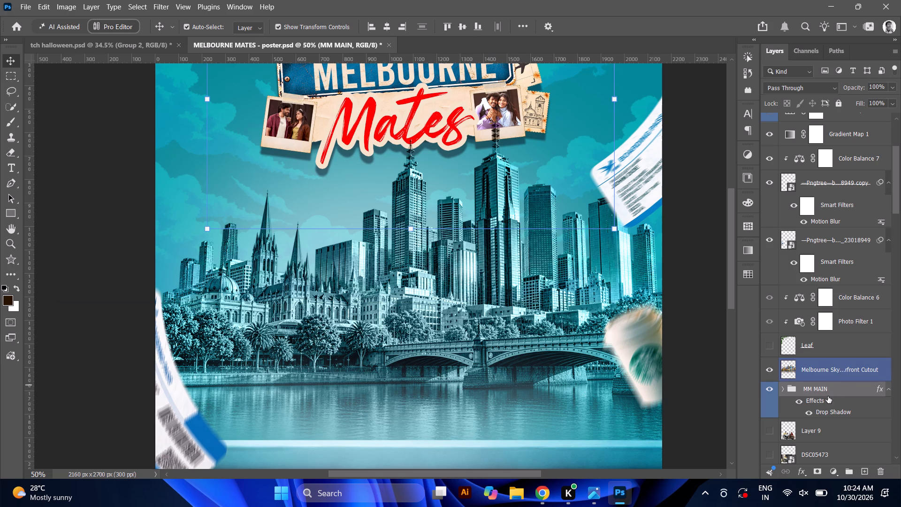
Hide the Drop Shadow effect on the MM MAIN title group.
left_click(809, 416)
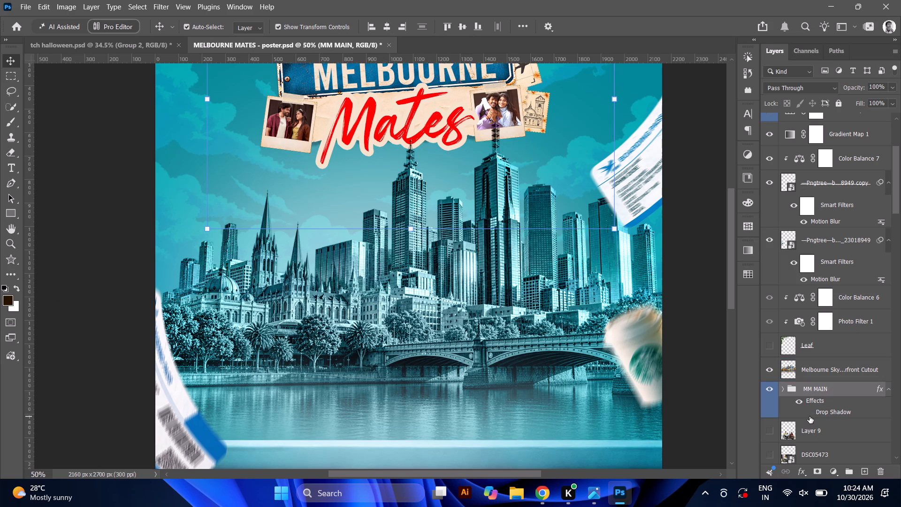
Examine the poster at several magnifications to judge how the title without its shadow sits against the skyline.
key("ctrl+minus")
key("ctrl+minus")
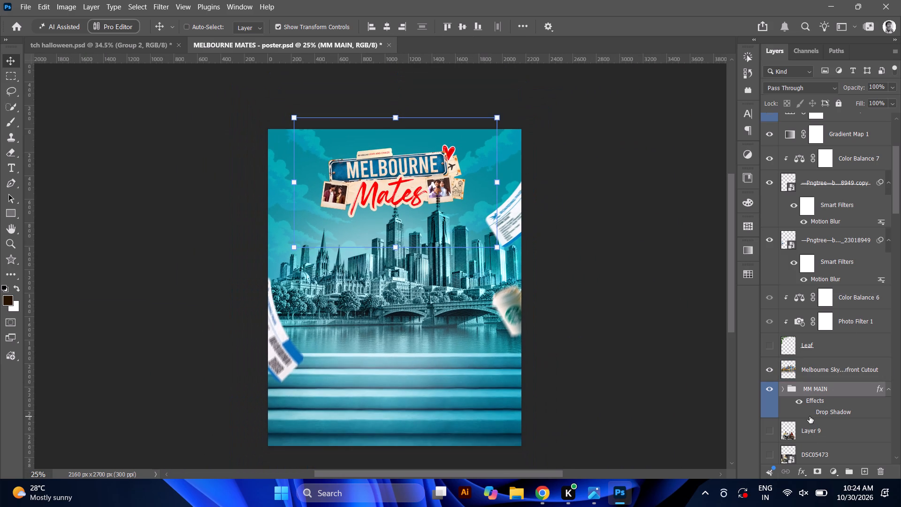
key("ctrl+plus")
key("ctrl+plus")
key("ctrl+minus")
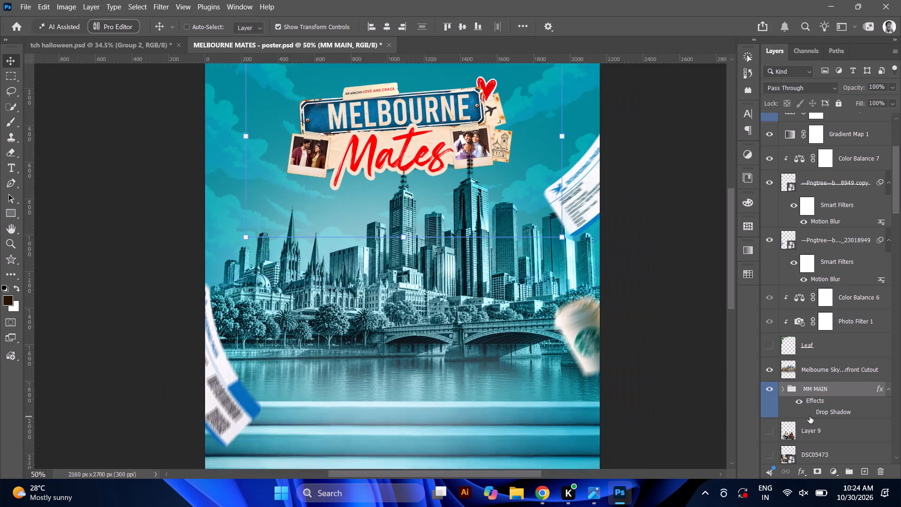
key("ctrl+plus")
key("ctrl+minus")
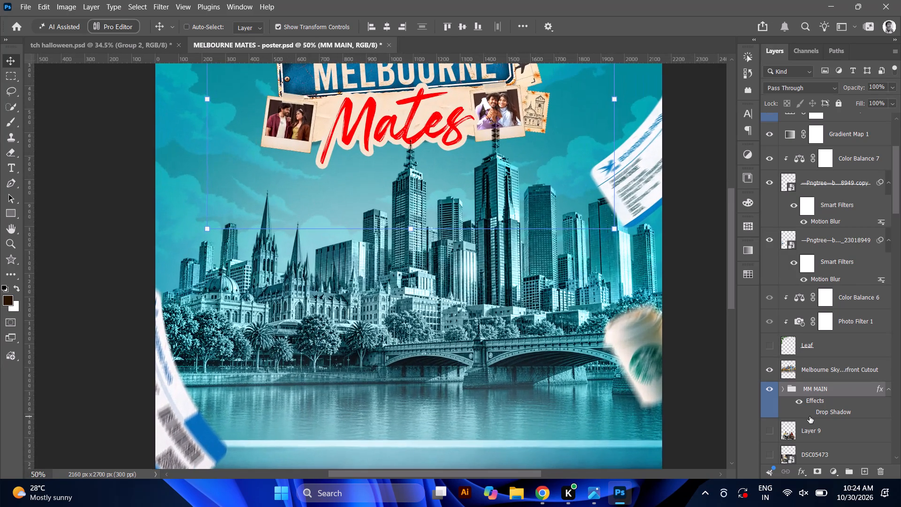
key("ctrl+minus")
key("ctrl+minus")
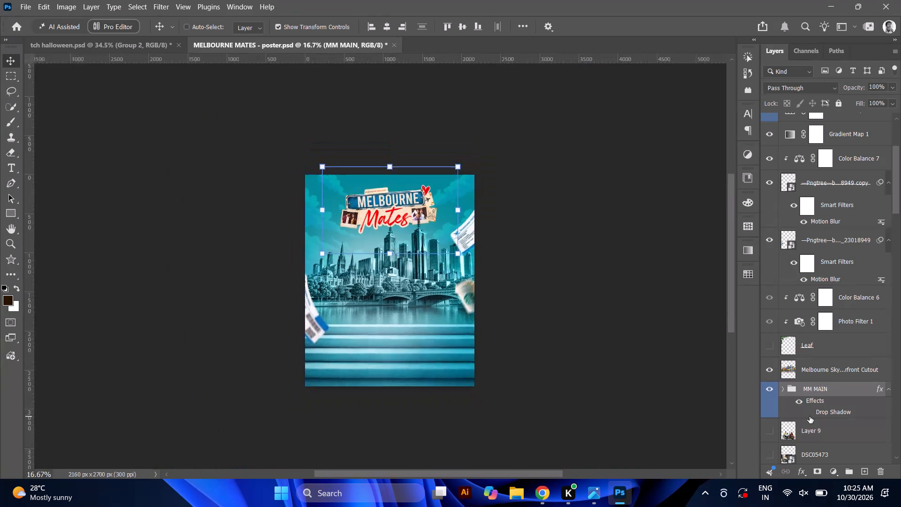
key("ctrl+plus")
key("ctrl+plus")
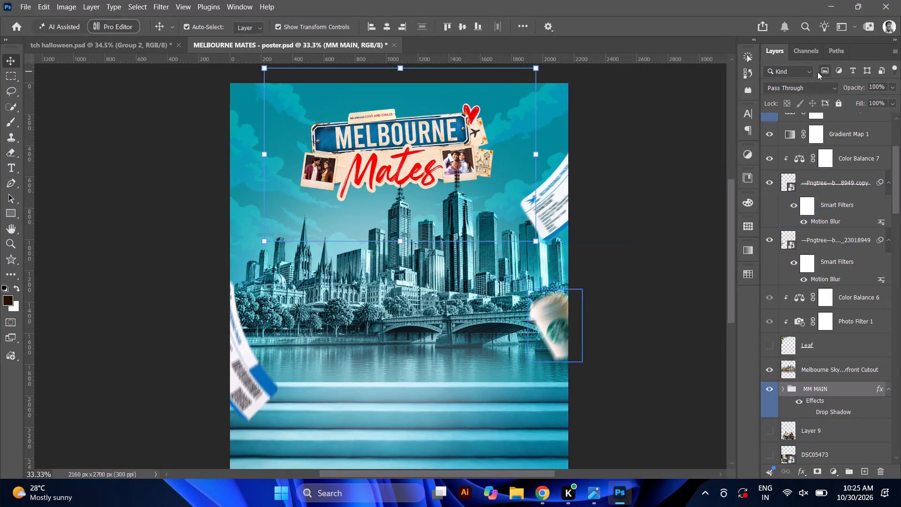
Set the MM MAIN group's blend mode to Normal.
left_click(809, 81)
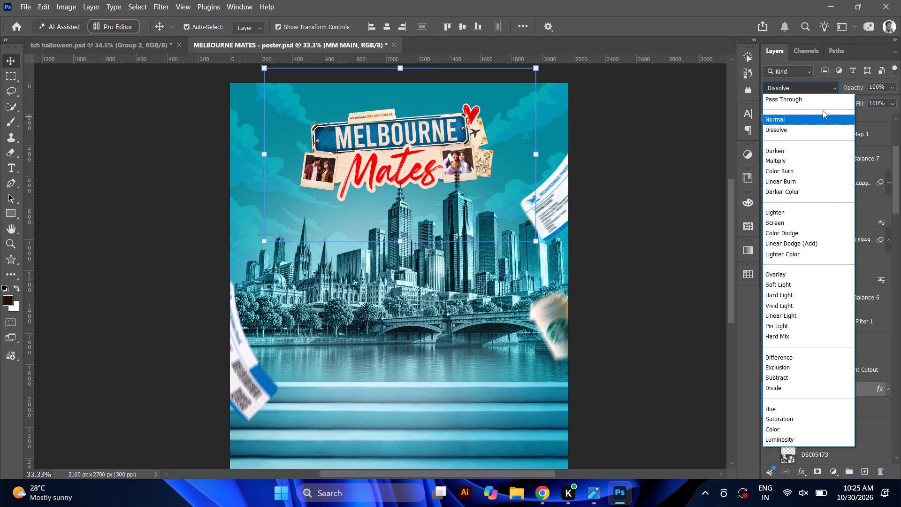
left_click(796, 118)
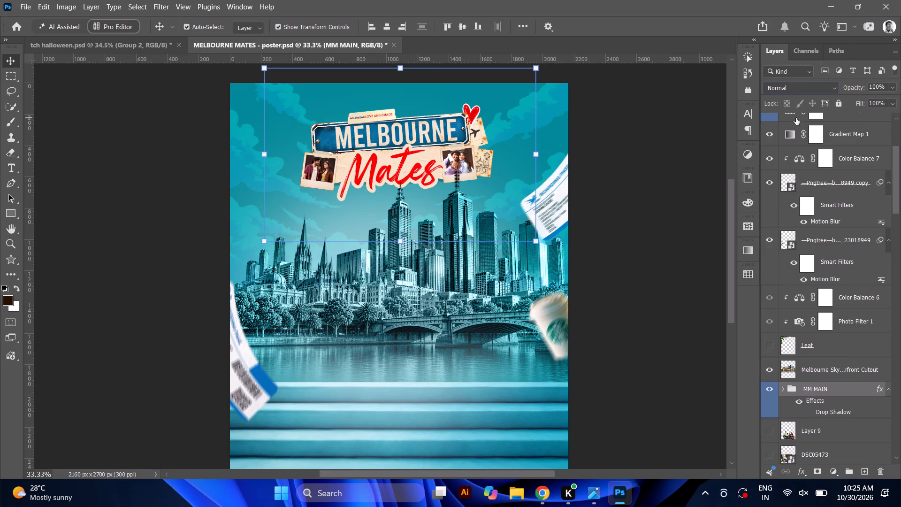
Compare the poster with and without the Melbourne skyline cutout, leave the skyline shown, and reselect the MM MAIN group.
left_click(808, 374)
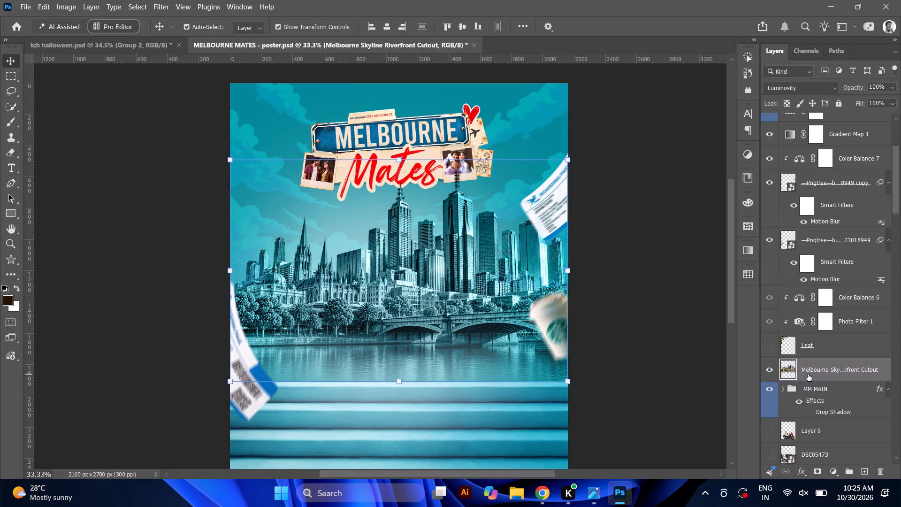
left_click(764, 372)
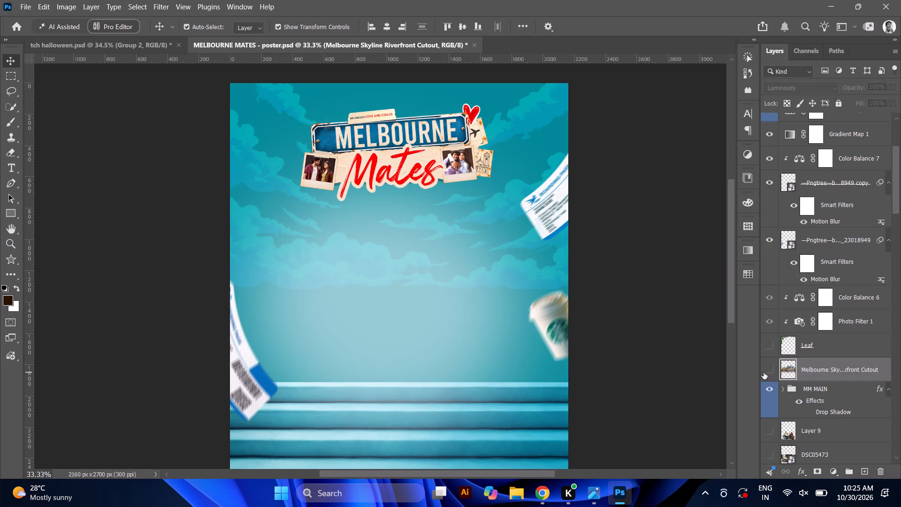
left_click(764, 372)
left_click(764, 372)
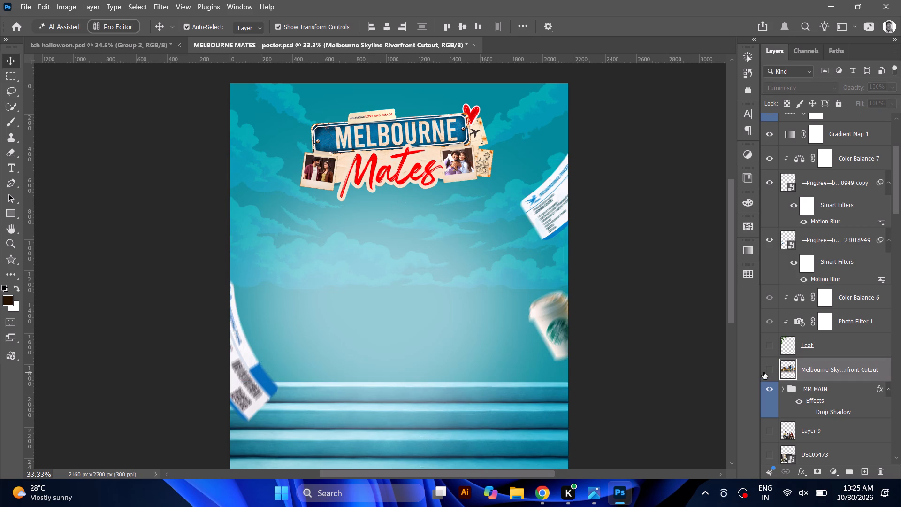
left_click(764, 372)
left_click(834, 396)
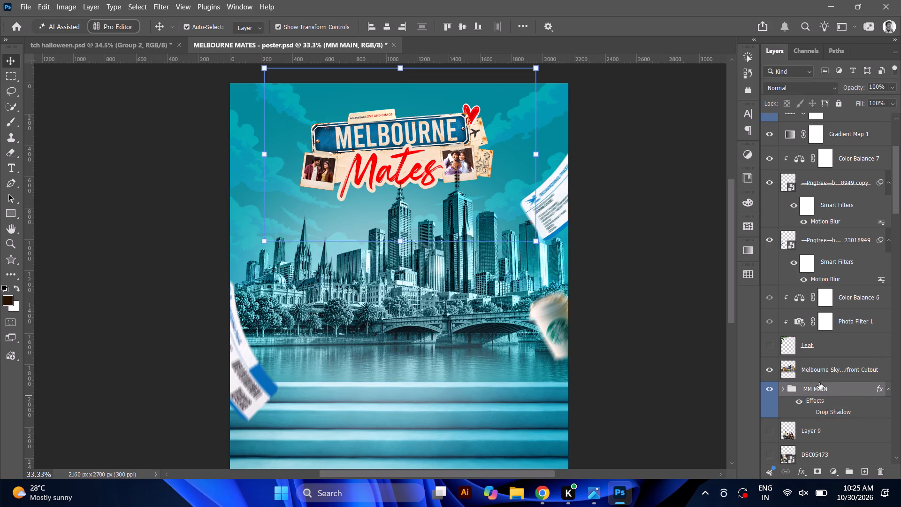
Preview the seated cast of Layer 9 on the poster and hide the layer again.
left_click(767, 431)
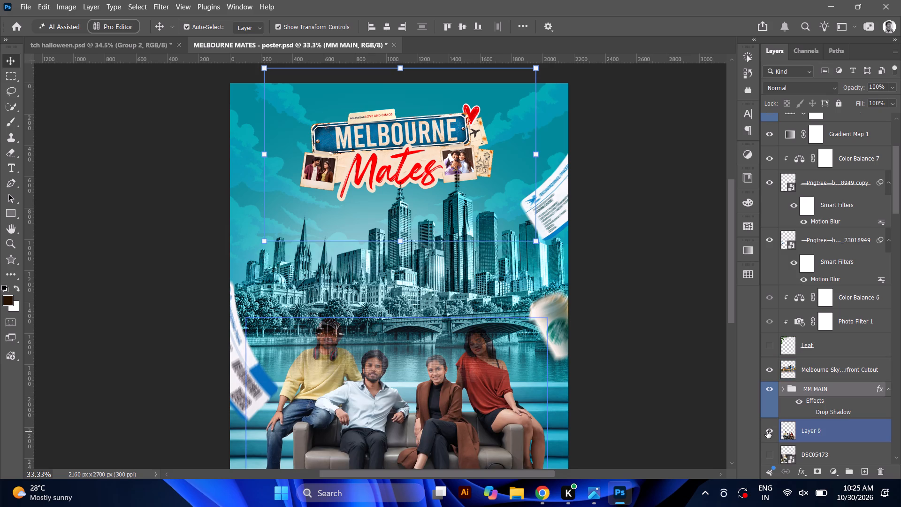
scroll(767, 431, "down", 1)
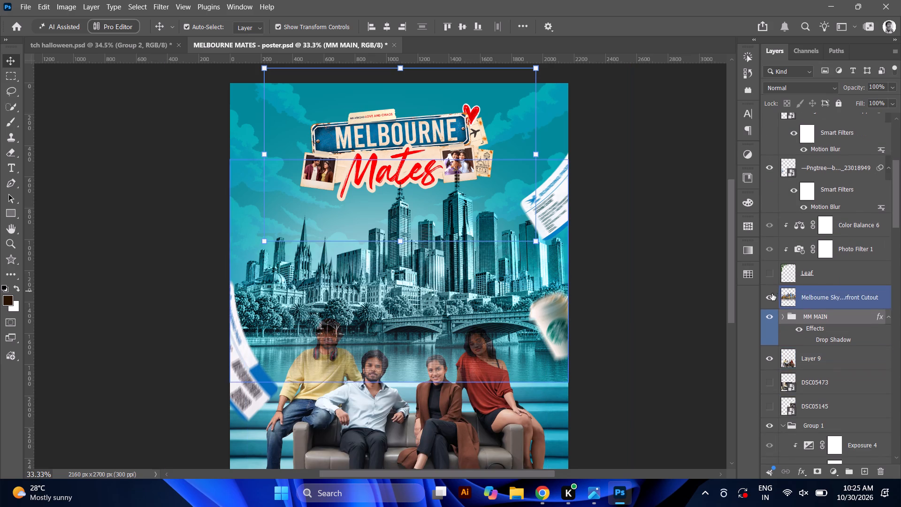
left_click(766, 356)
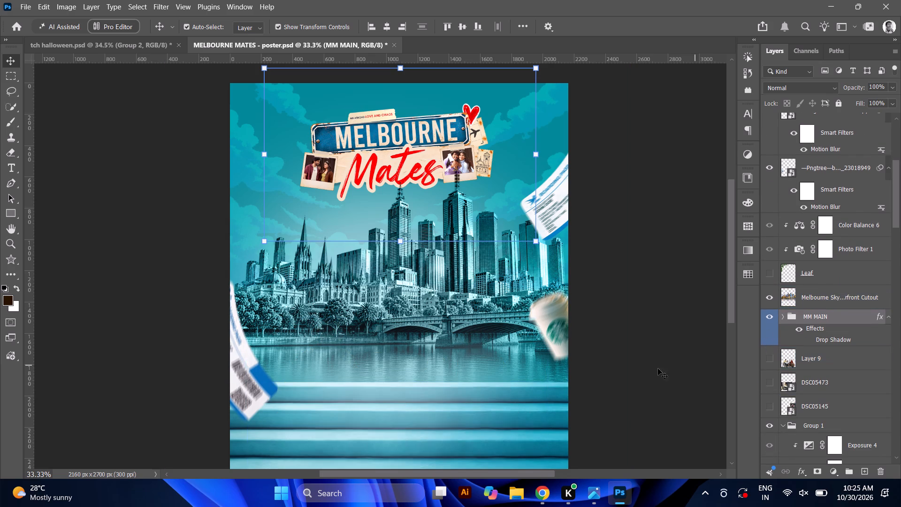
scroll(643, 368, "down", 2)
scroll(643, 368, "up", 1)
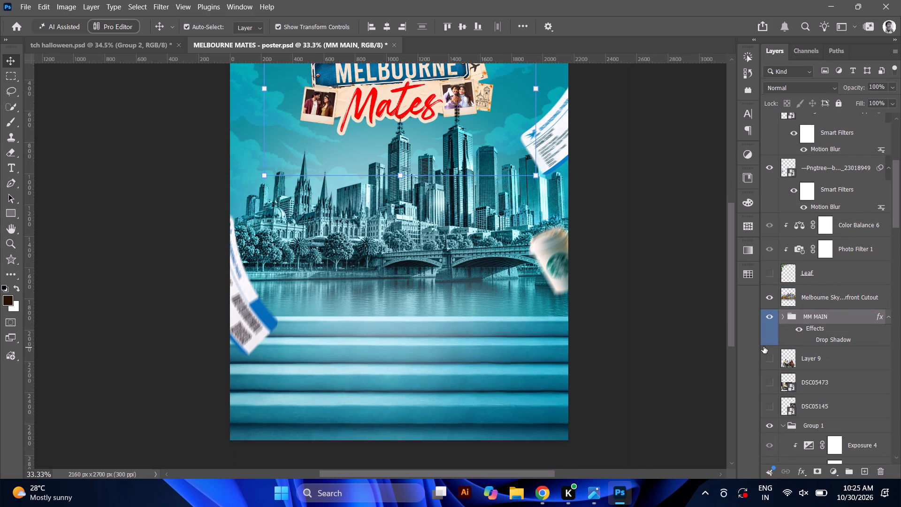
left_click(771, 363)
left_click(771, 363)
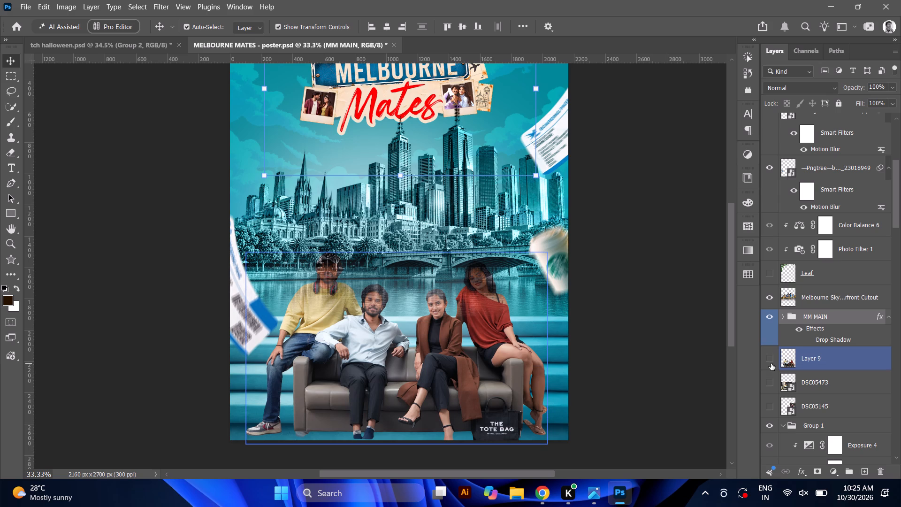
Collapse Group 1 and look through the whole layer stack to find the cast and background layers.
scroll(771, 363, "down", 1)
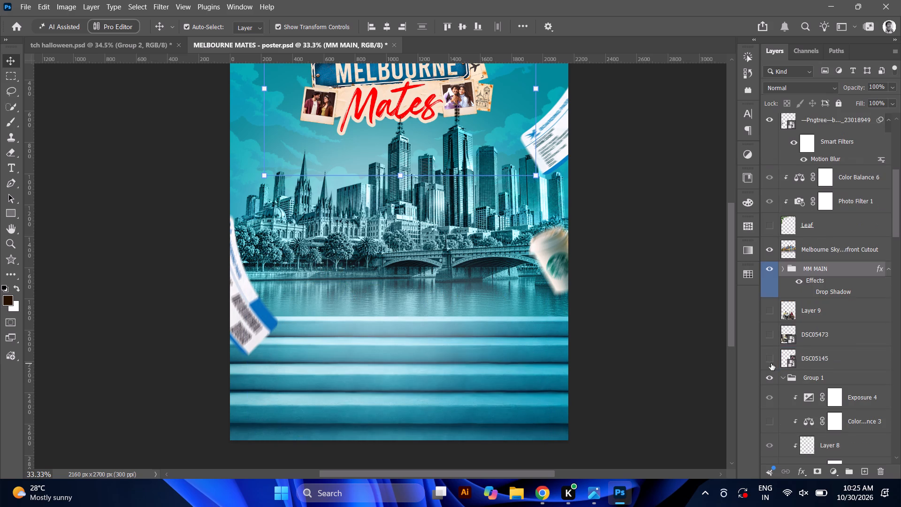
scroll(771, 363, "down", 1)
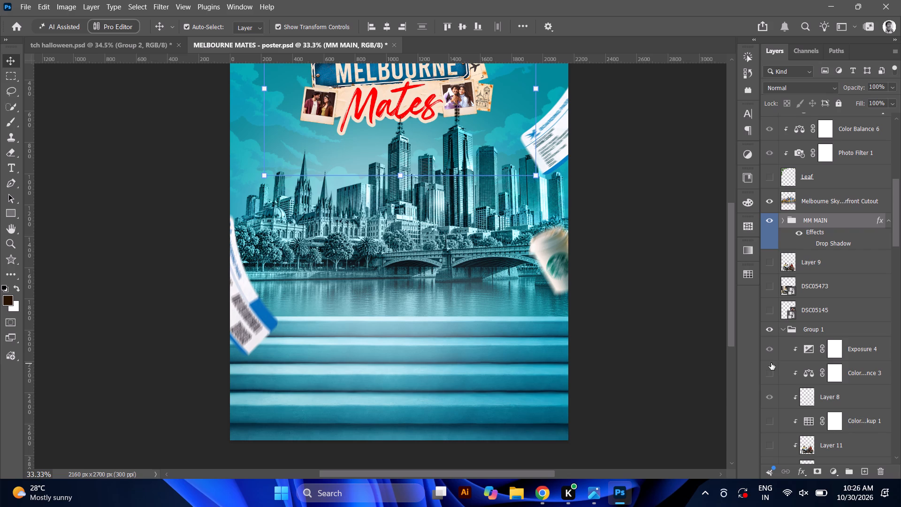
left_click(788, 336)
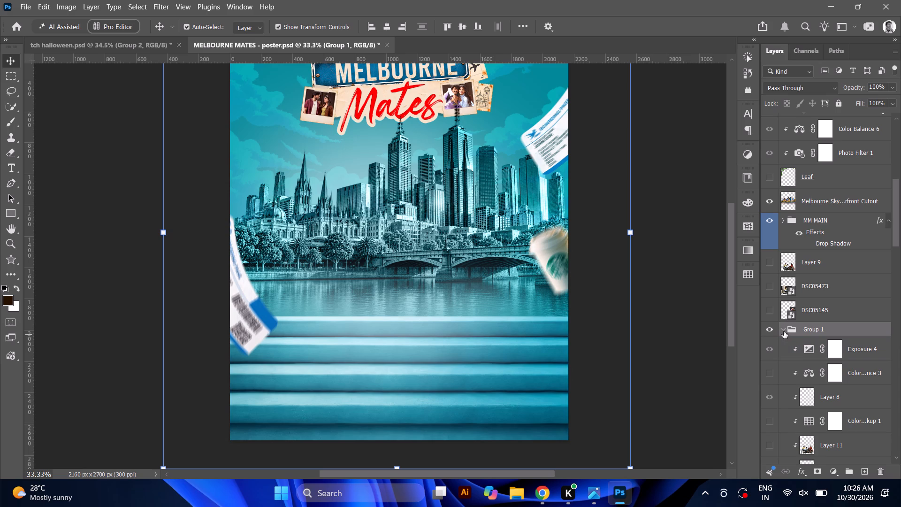
left_click(784, 331)
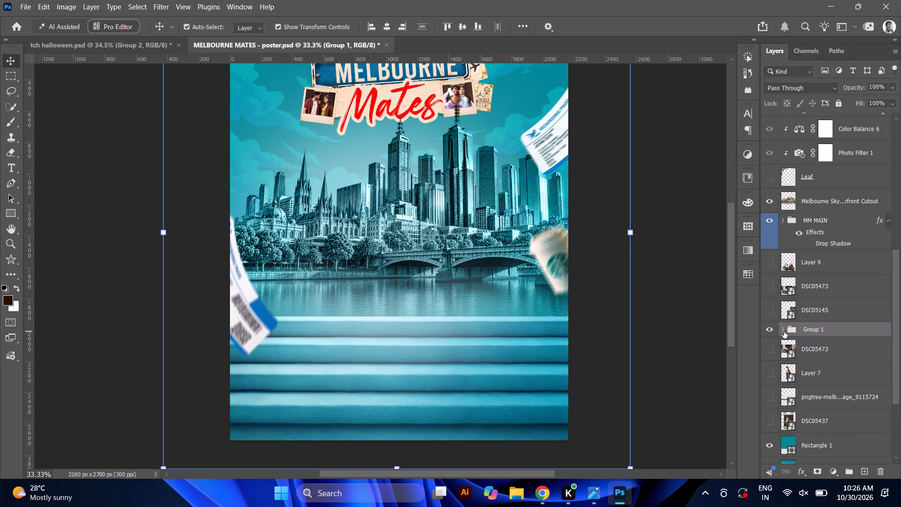
scroll(790, 412, "down", 1)
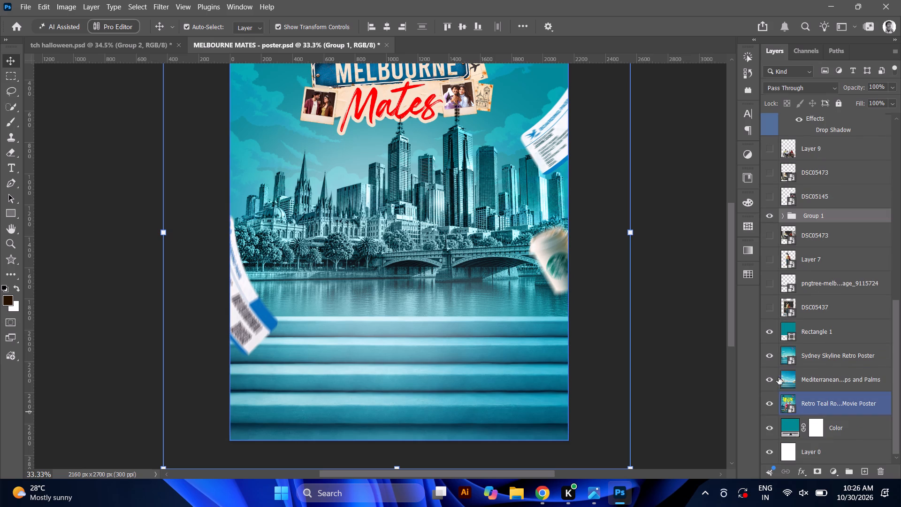
scroll(817, 365, "down", 2)
scroll(817, 365, "up", 1)
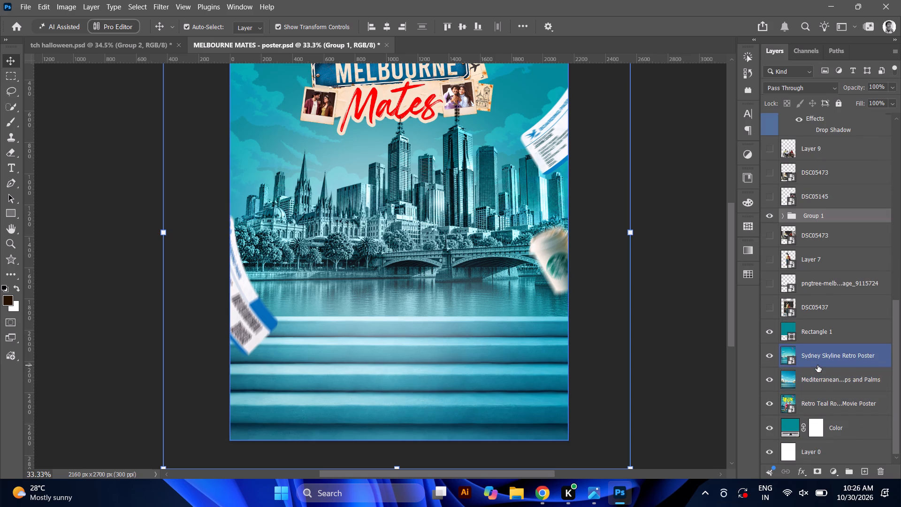
scroll(817, 365, "up", 3)
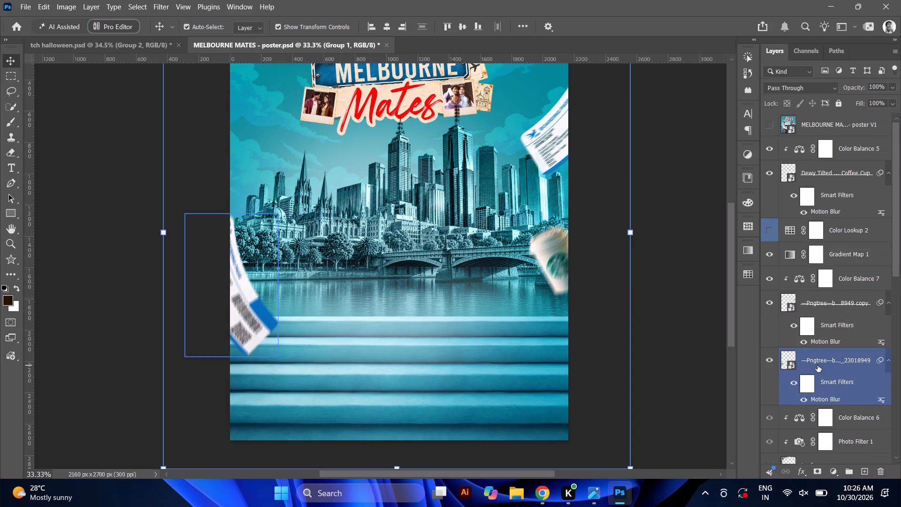
scroll(817, 365, "up", 2)
scroll(817, 365, "down", 3)
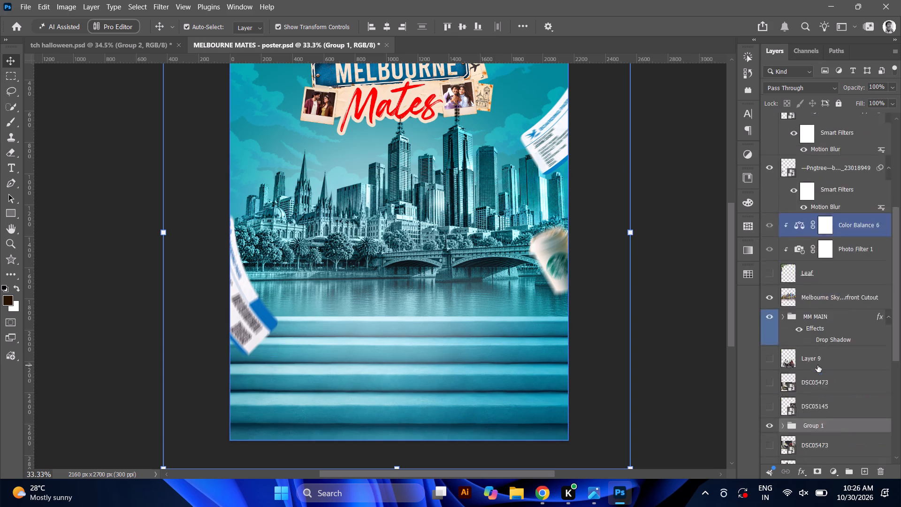
scroll(817, 365, "down", 4)
scroll(817, 365, "up", 1)
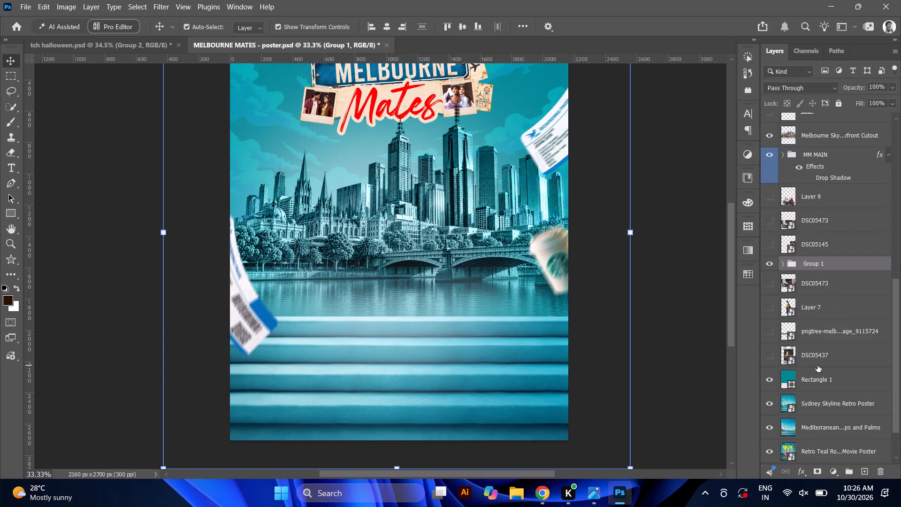
scroll(817, 365, "up", 1)
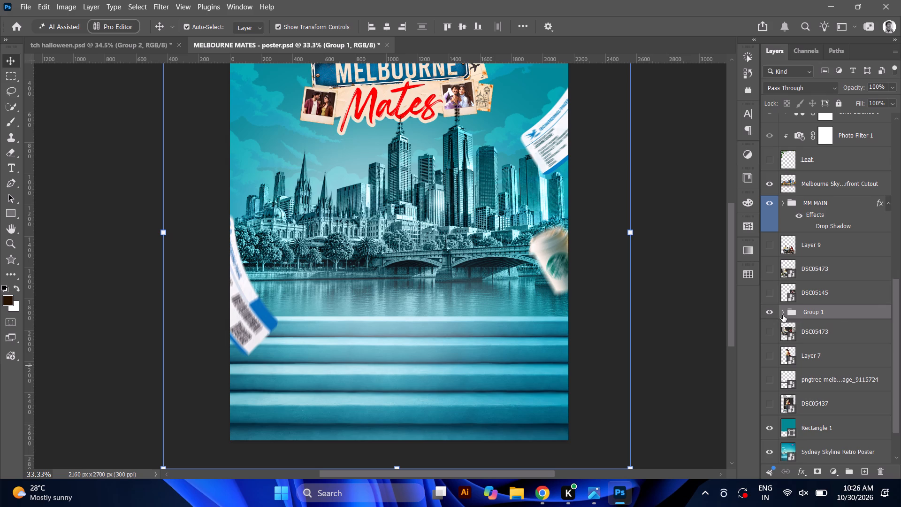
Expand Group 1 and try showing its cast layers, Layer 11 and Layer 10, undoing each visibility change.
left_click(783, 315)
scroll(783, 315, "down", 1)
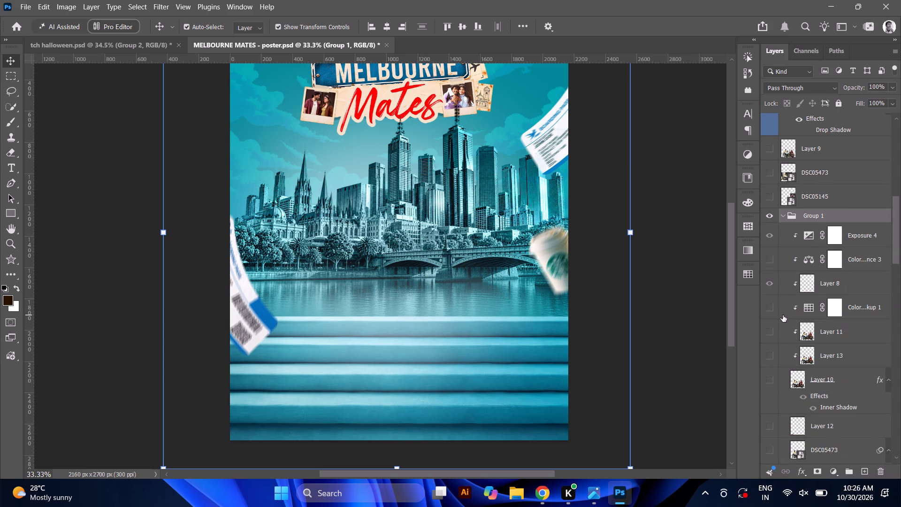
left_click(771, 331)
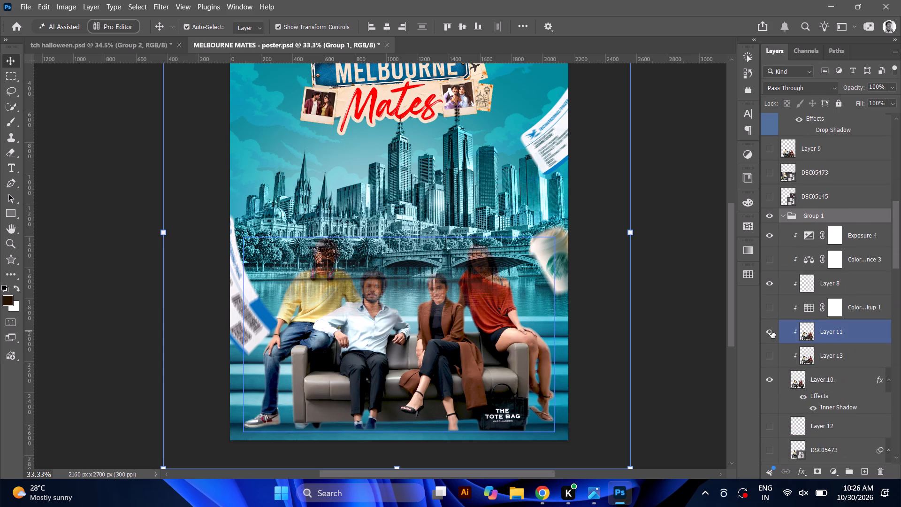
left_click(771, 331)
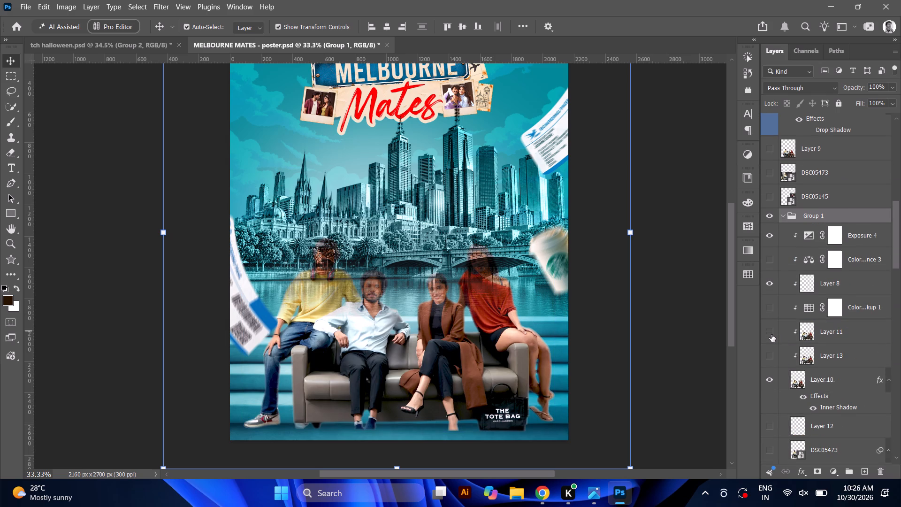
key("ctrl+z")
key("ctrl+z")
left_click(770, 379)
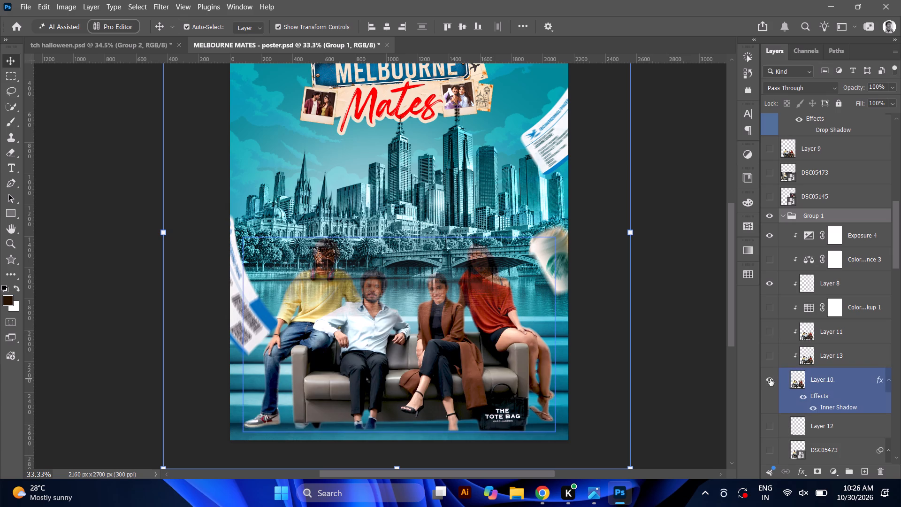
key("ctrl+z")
Show the DSC05473 cast photo layer inside Group 1.
scroll(770, 379, "down", 1)
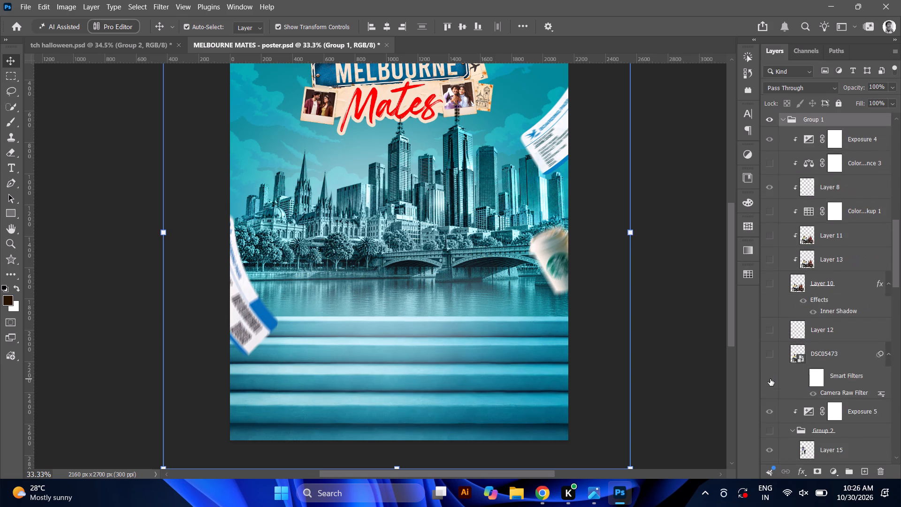
scroll(770, 379, "down", 1)
left_click(769, 354)
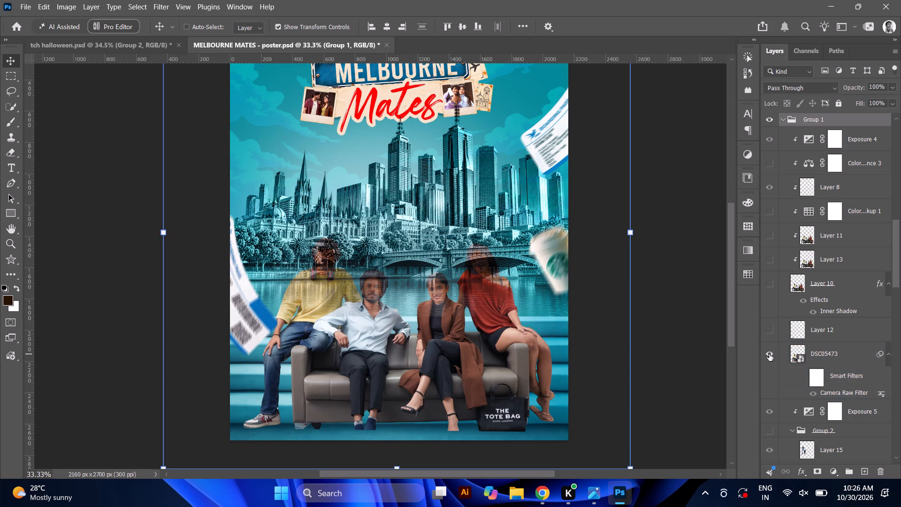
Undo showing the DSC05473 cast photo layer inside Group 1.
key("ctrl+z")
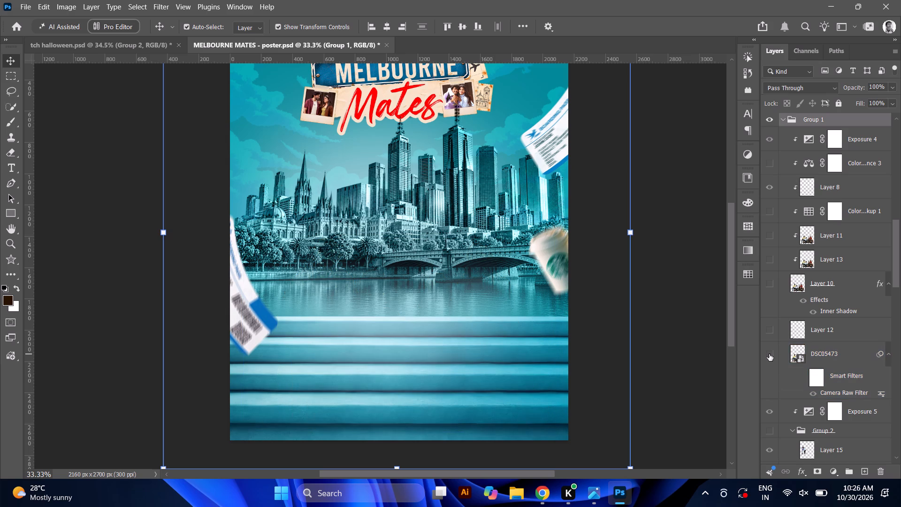
Move the Melbourne Skyline Riverfront Cutout layer into Group 1, directly below the DSC05473 cast photo layer and above Exposure 5.
scroll(850, 175, "up", 1)
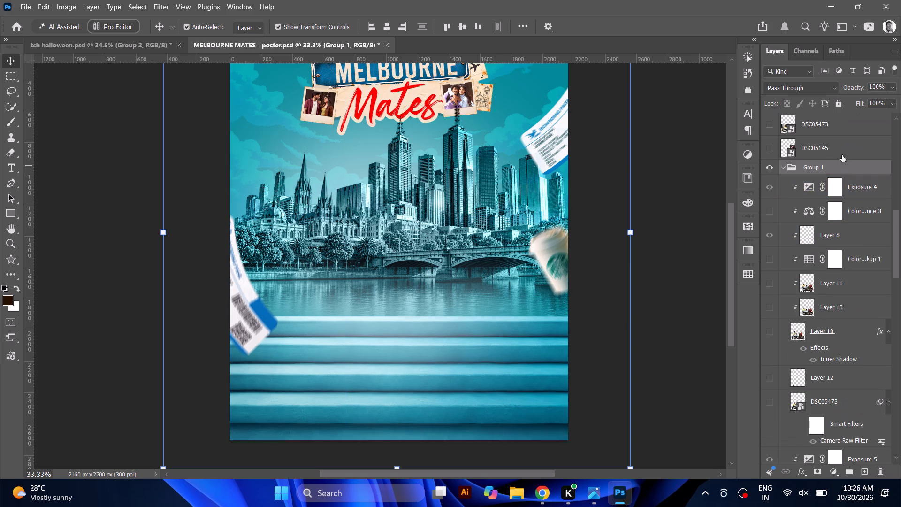
scroll(811, 120, "up", 1)
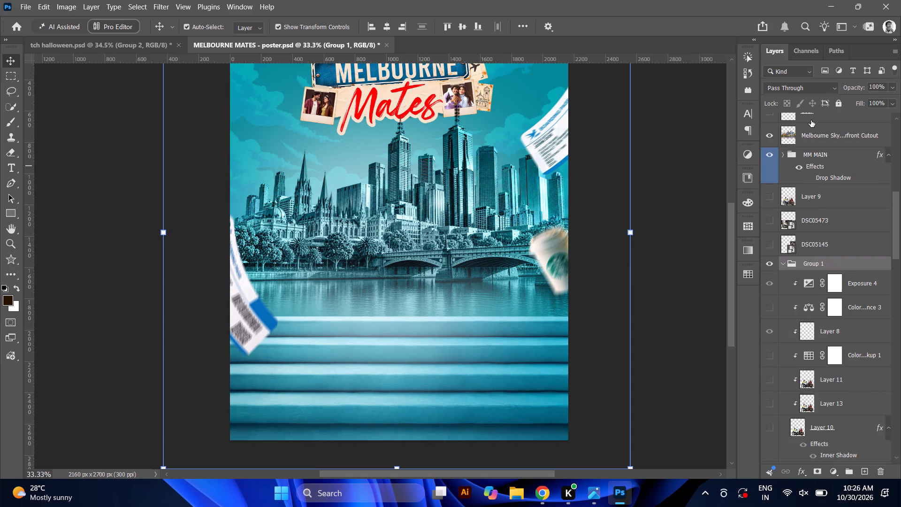
left_click(813, 221)
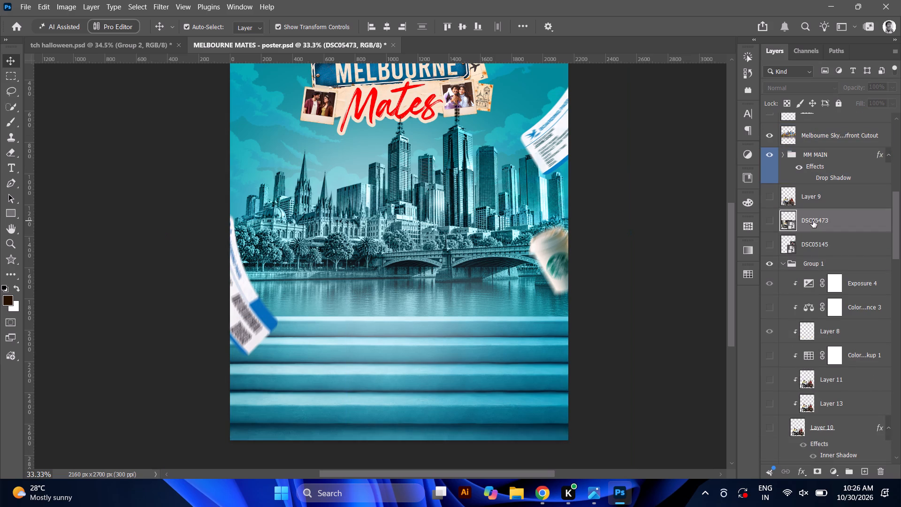
left_click(813, 136)
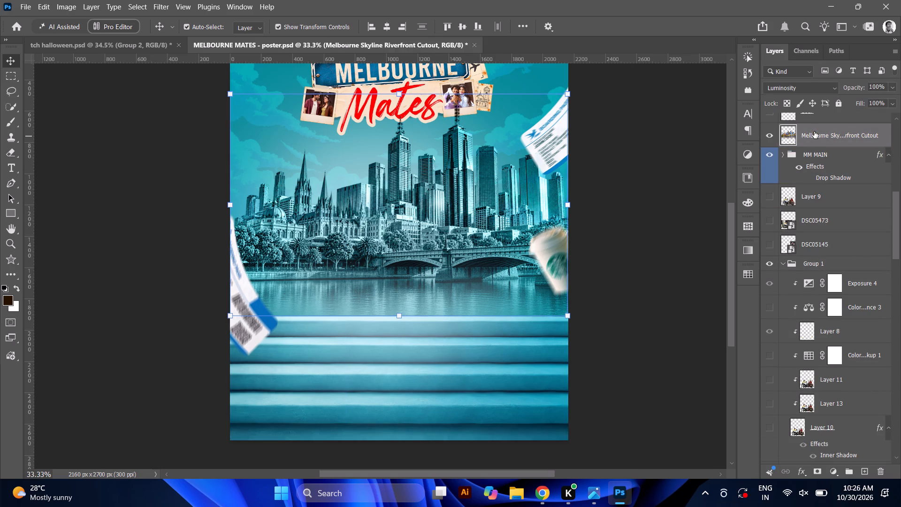
left_click_drag(815, 133, 841, 479)
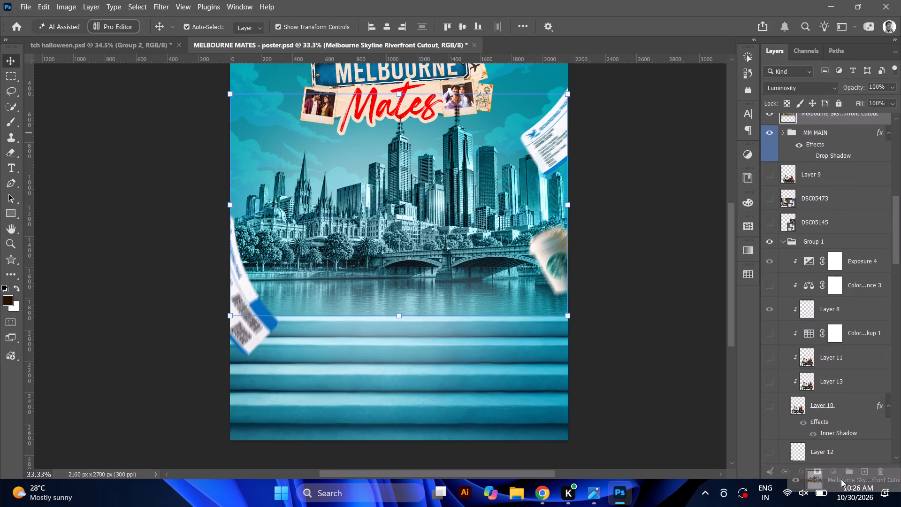
left_click_drag(841, 479, 830, 320)
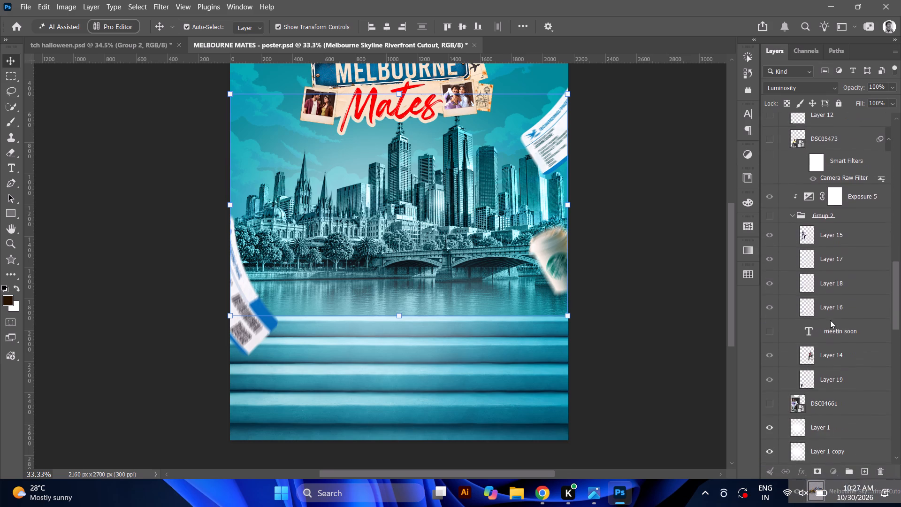
left_click_drag(830, 320, 812, 184)
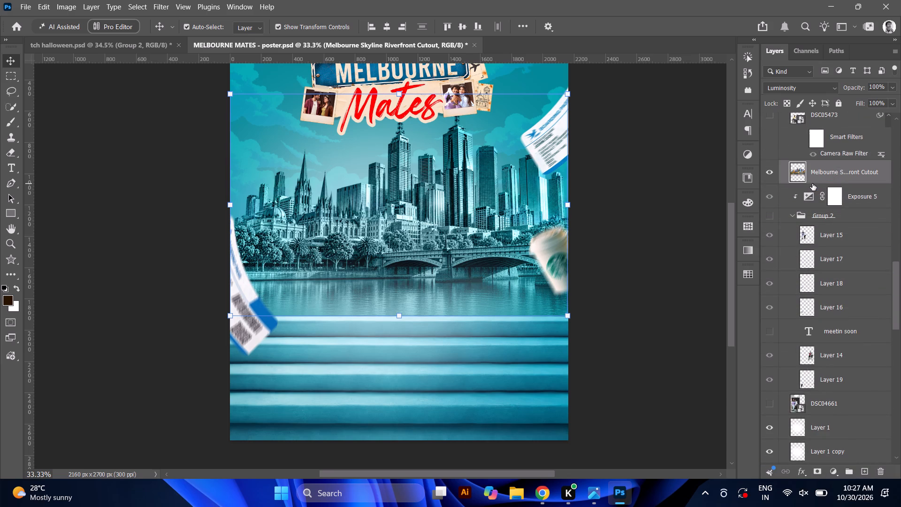
Compare the Layer 10 and DSC05473 cast versions in Group 1 and leave only DSC05473 shown.
scroll(812, 184, "up", 1)
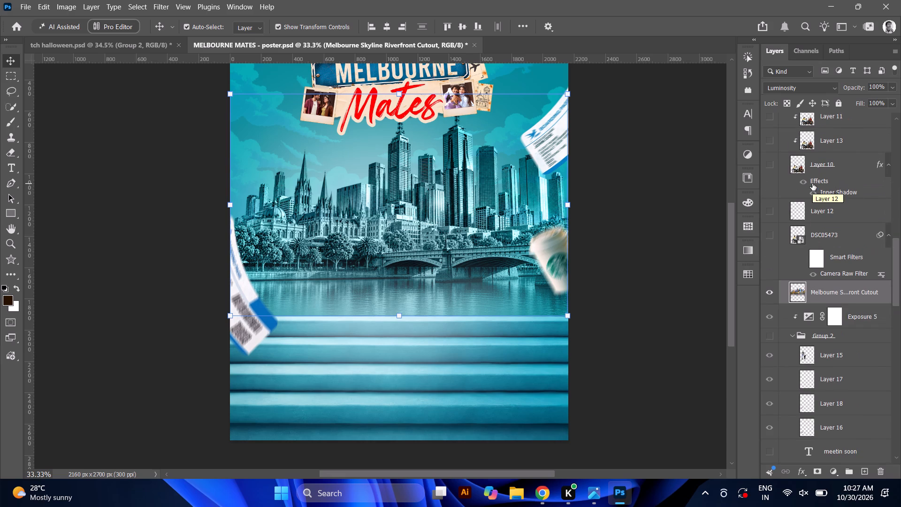
left_click(769, 169)
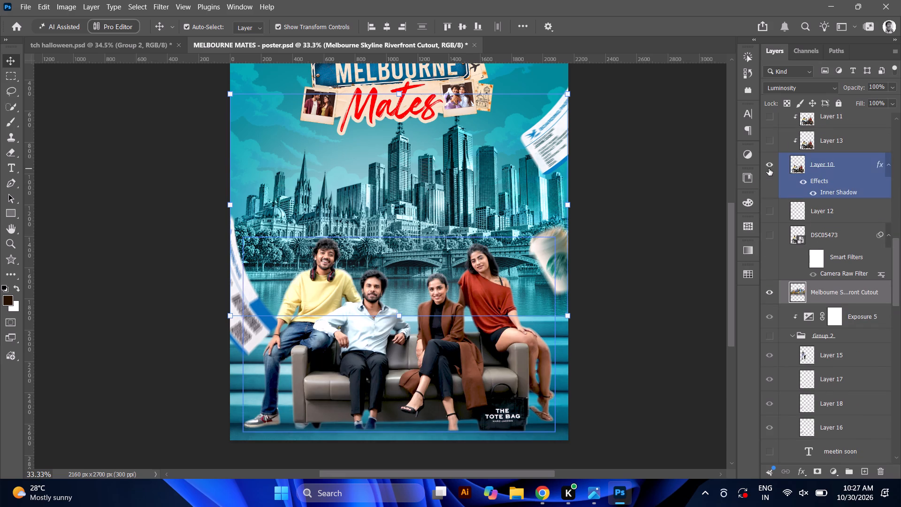
left_click(772, 235)
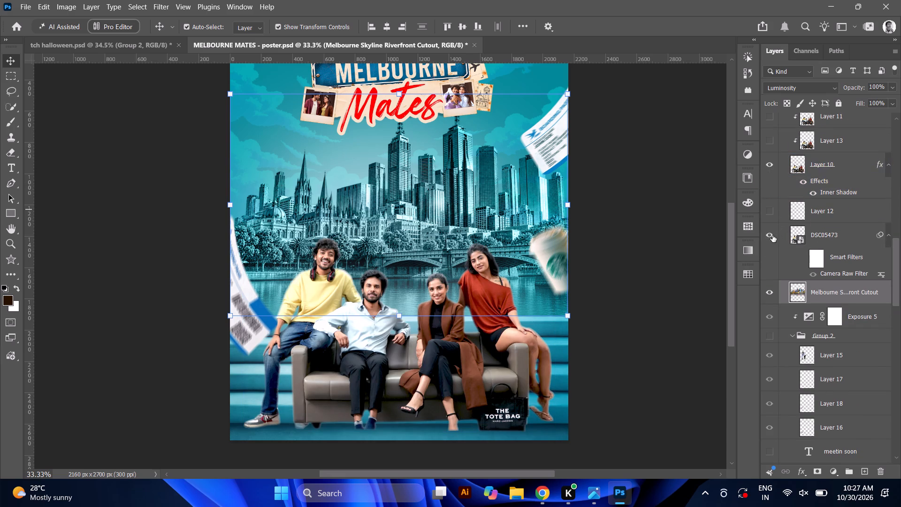
left_click(772, 235)
left_click(766, 164)
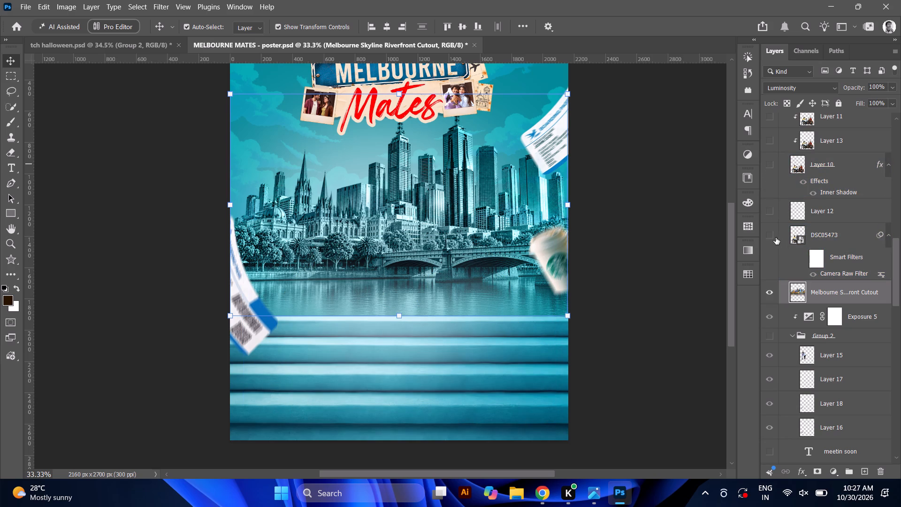
left_click(771, 238)
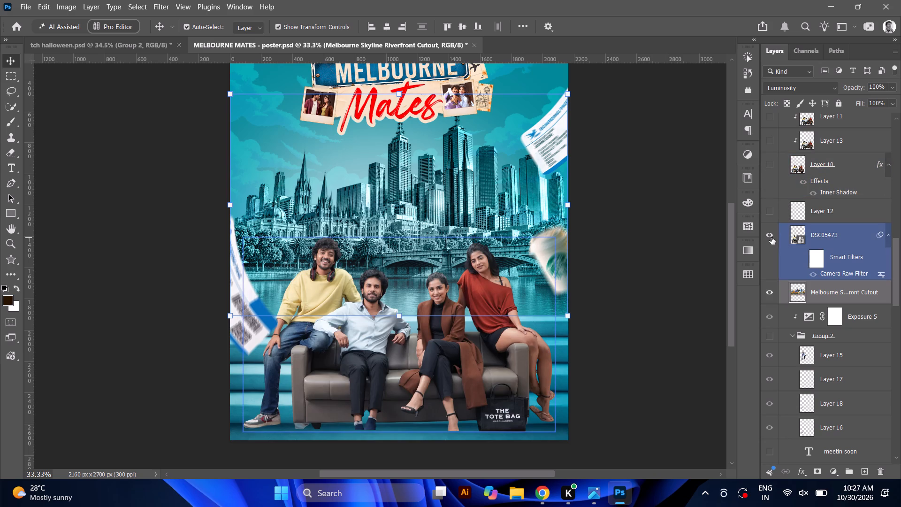
Look through the layer stack from Group 1 down to the bottom background layers and back up above the MM MAIN group.
scroll(792, 253, "down", 1)
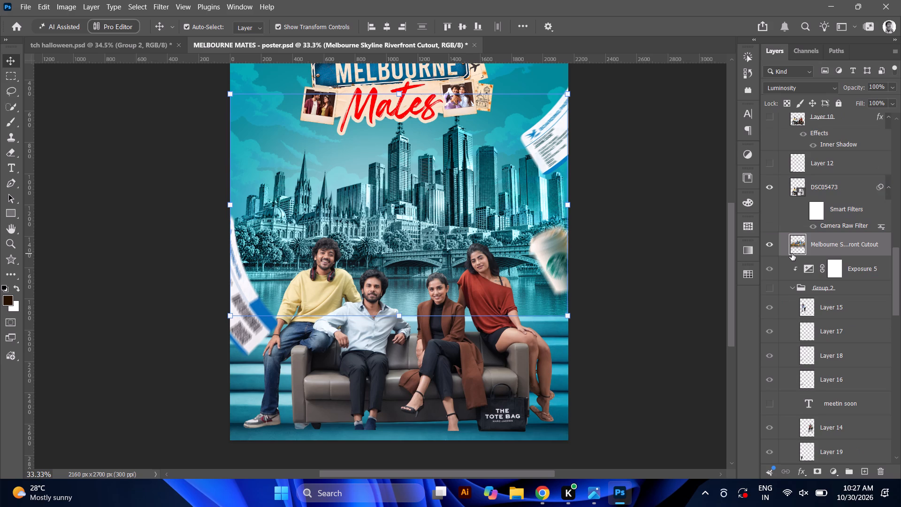
scroll(792, 253, "down", 2)
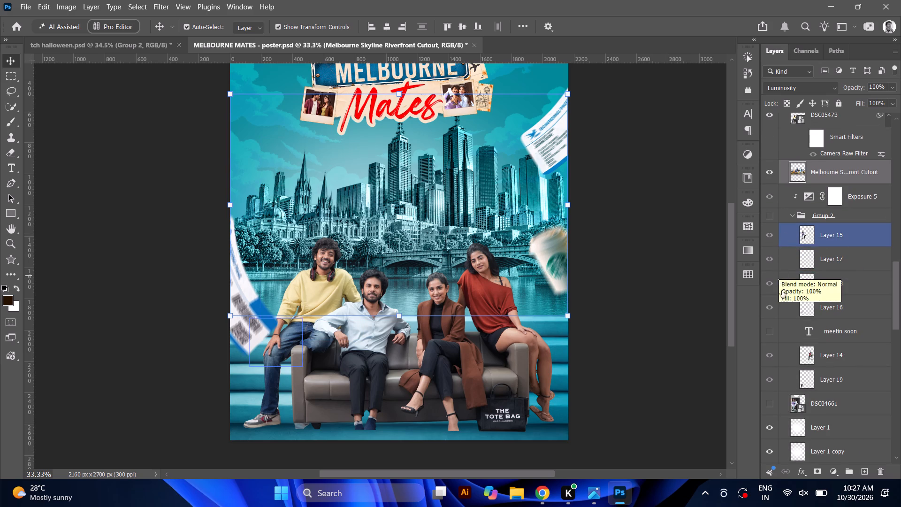
scroll(784, 313, "down", 3)
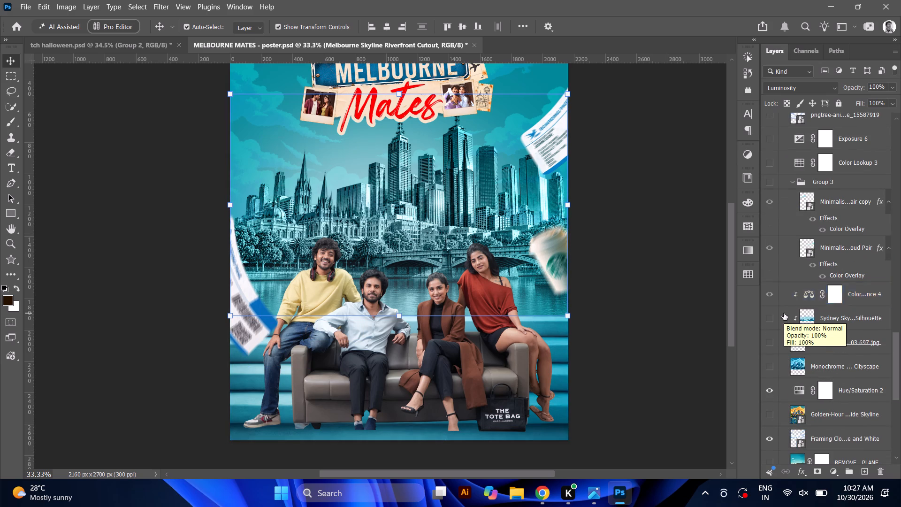
scroll(847, 406, "down", 1)
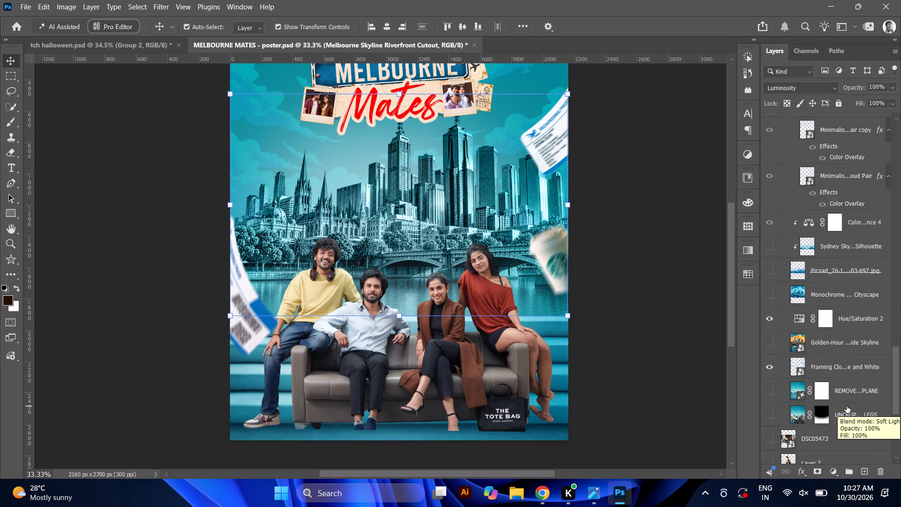
scroll(847, 406, "down", 1)
scroll(794, 361, "down", 1)
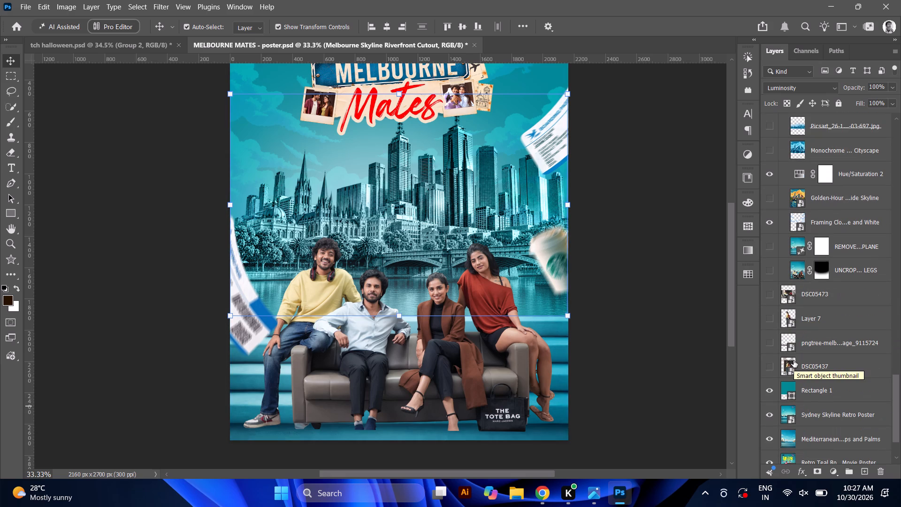
scroll(794, 361, "down", 3)
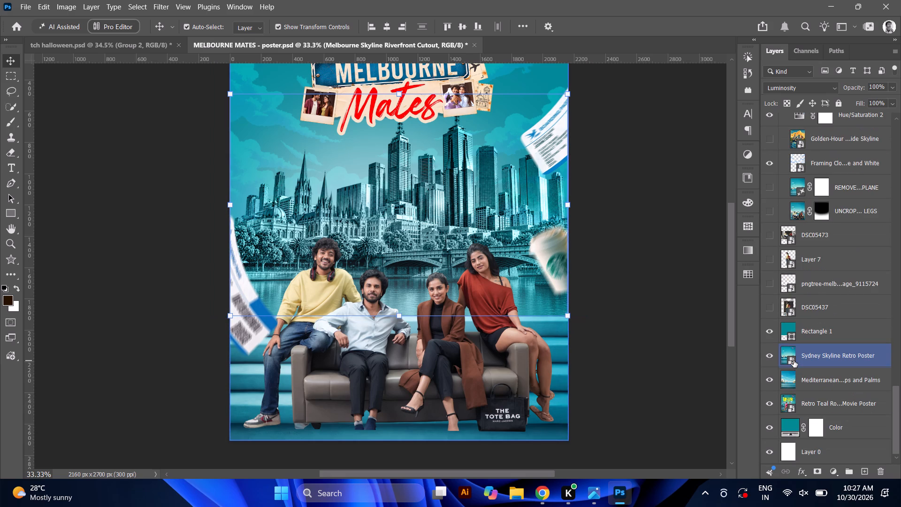
scroll(765, 329, "up", 1)
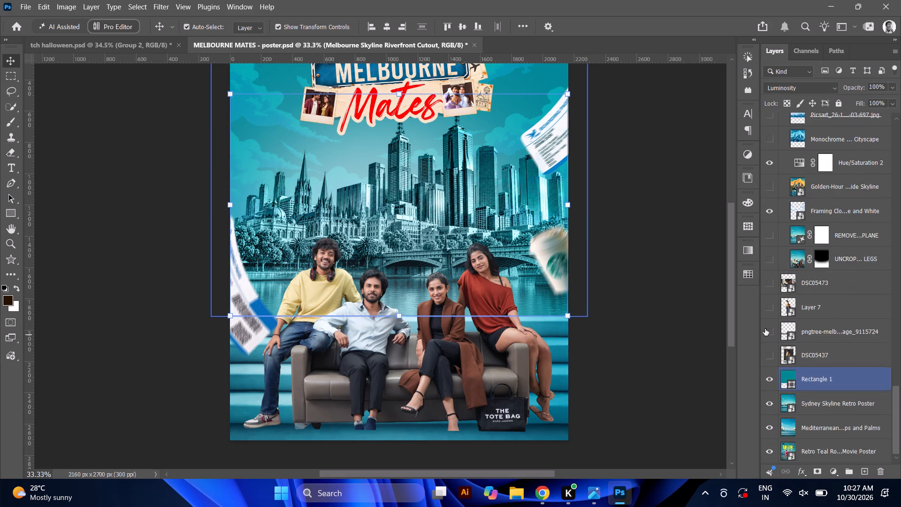
scroll(765, 329, "up", 4)
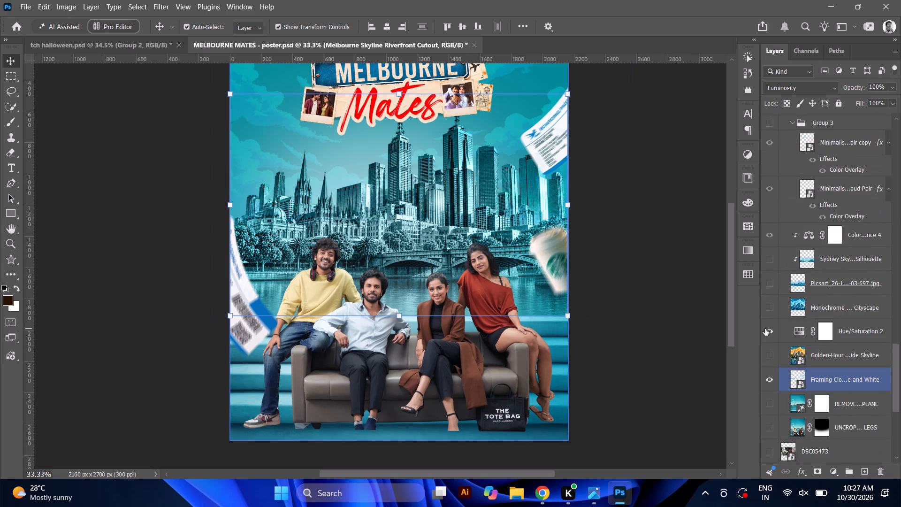
scroll(765, 329, "up", 3)
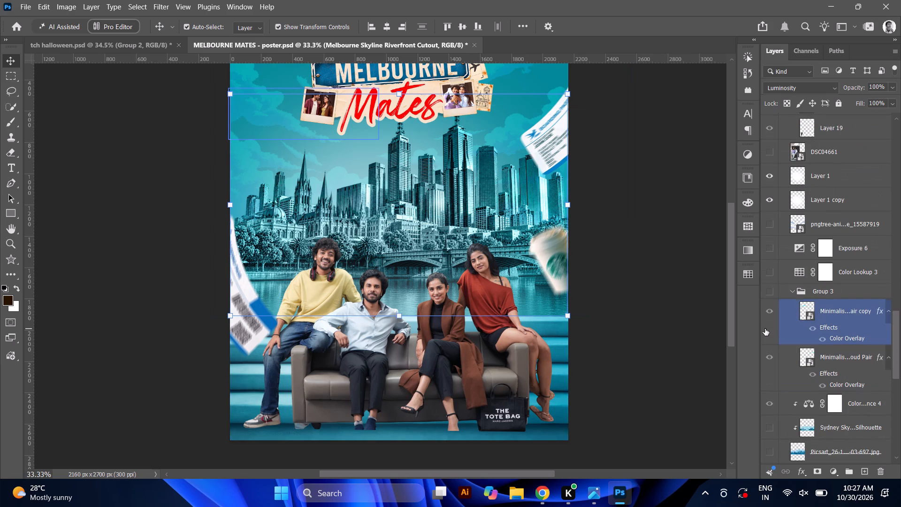
scroll(765, 329, "up", 3)
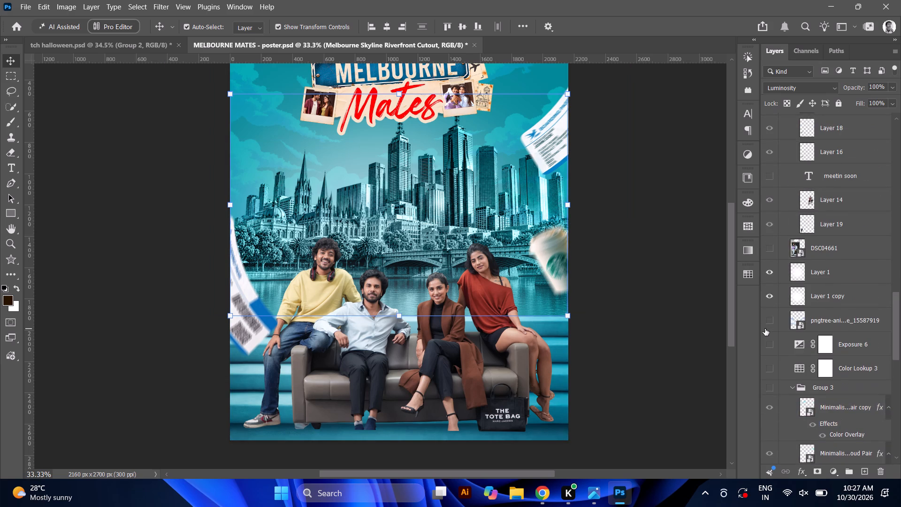
scroll(765, 329, "up", 3)
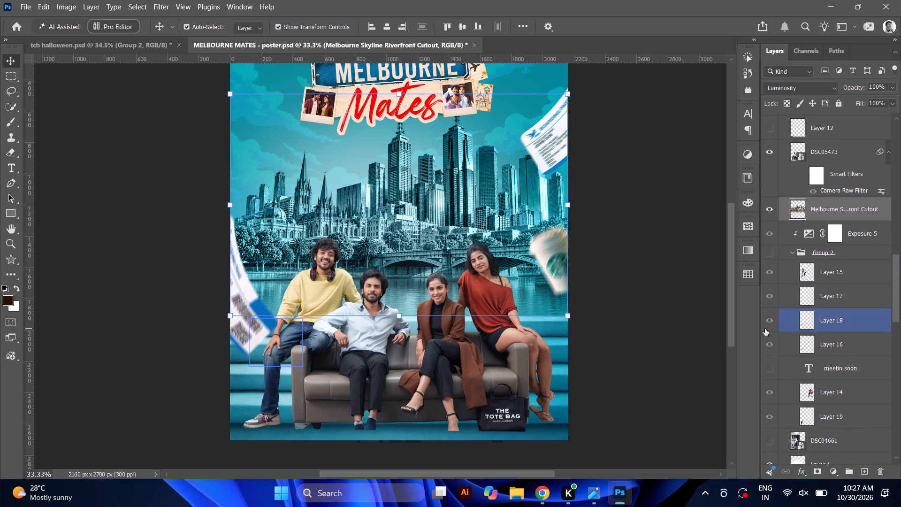
scroll(765, 329, "up", 4)
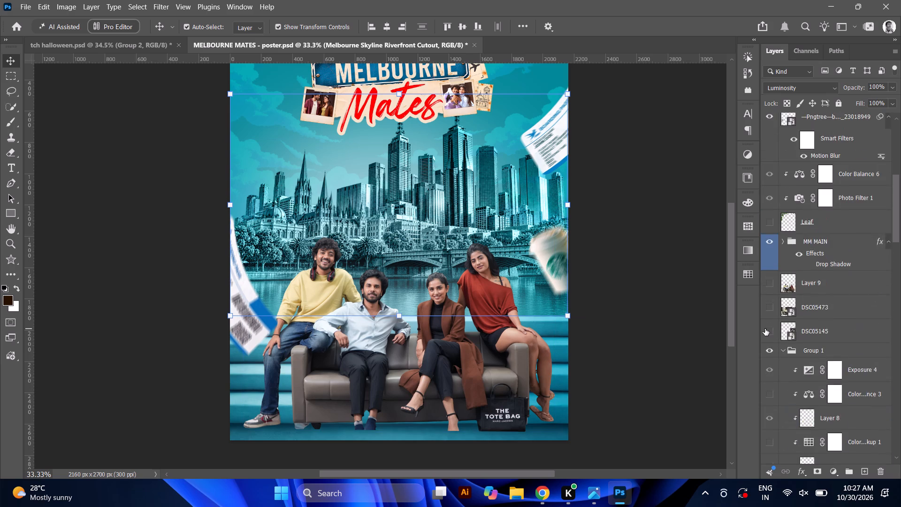
scroll(765, 329, "up", 2)
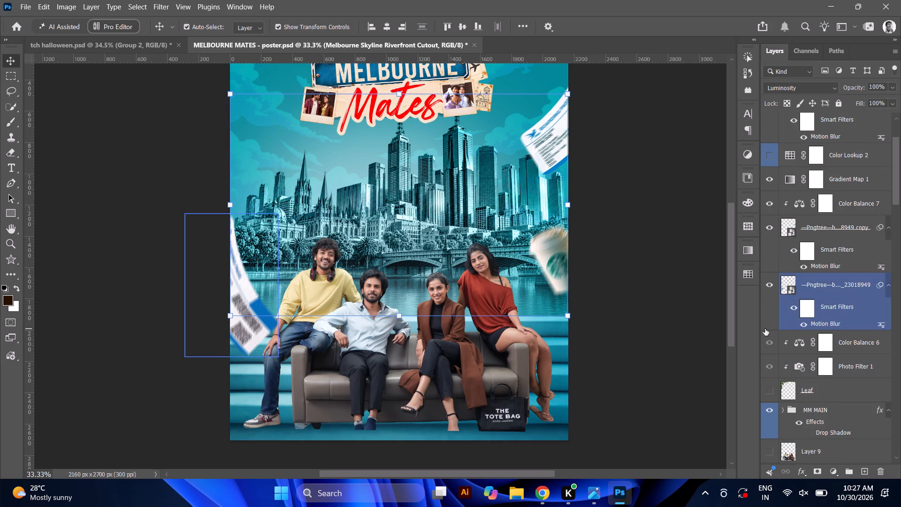
Select the seated cast photo on the poster and show the masked UNCROP... LEGS layer near the bottom of Group 1.
left_click(555, 371, "ctrl")
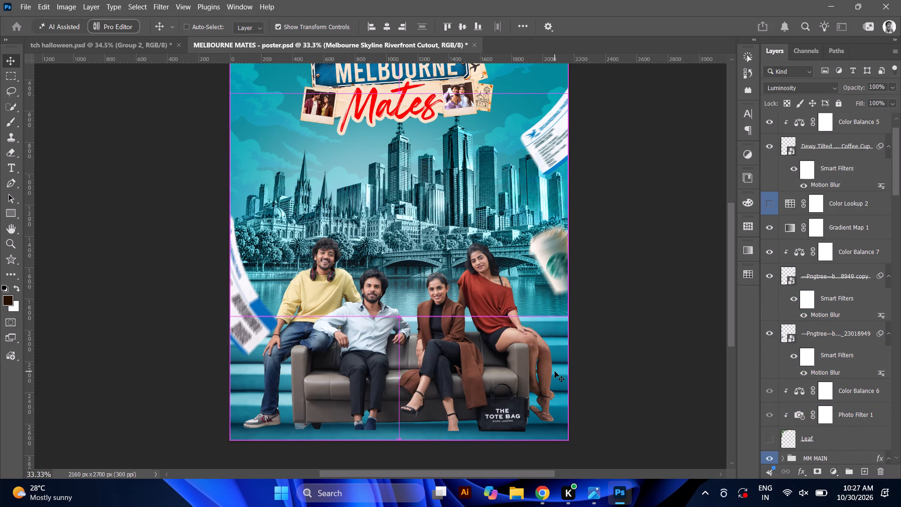
left_click(460, 333, "ctrl")
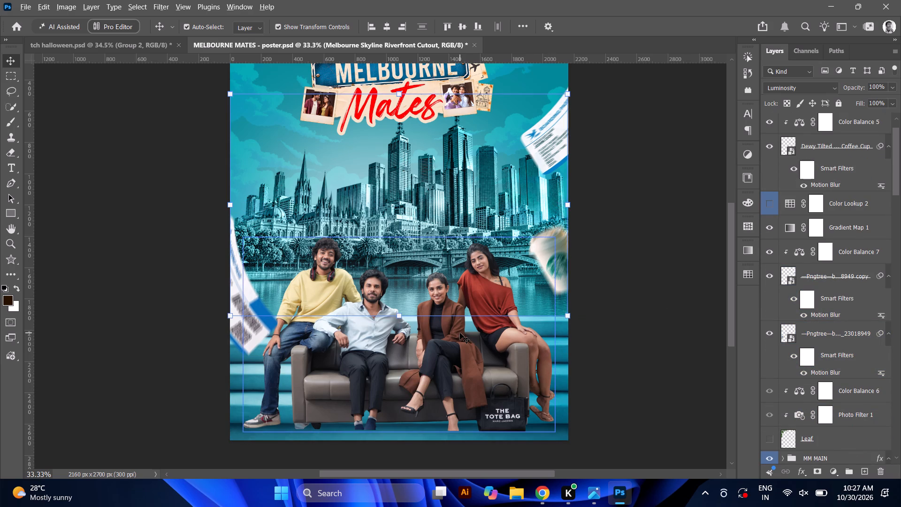
left_click(460, 333, "alt")
scroll(861, 388, "down", 3)
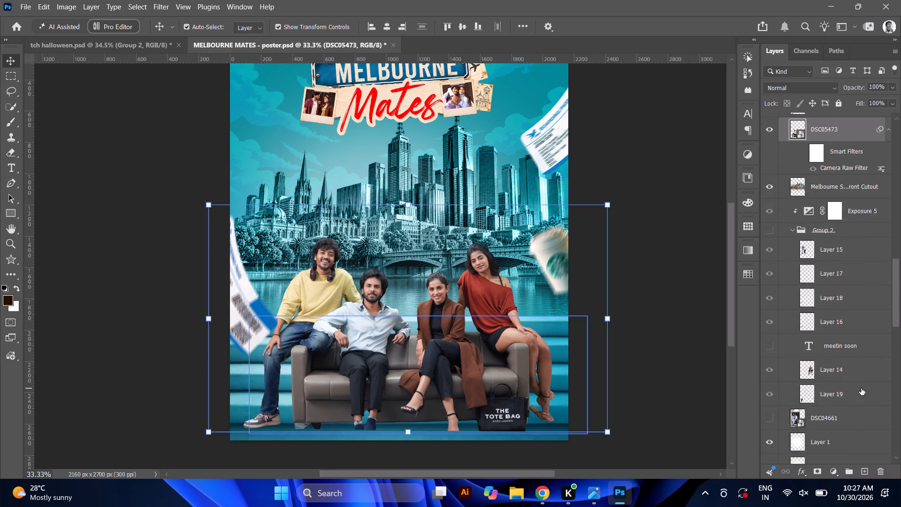
scroll(861, 388, "down", 1)
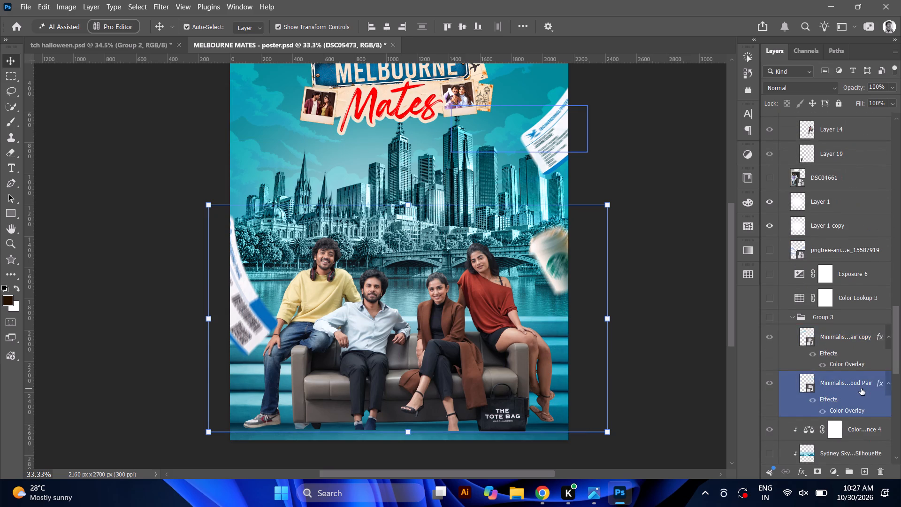
scroll(861, 388, "down", 1)
scroll(783, 415, "down", 1)
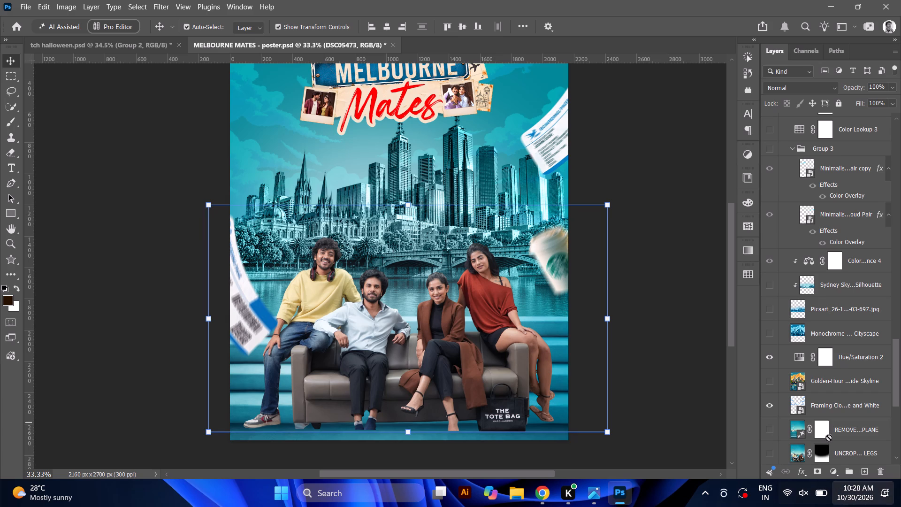
left_click(773, 456)
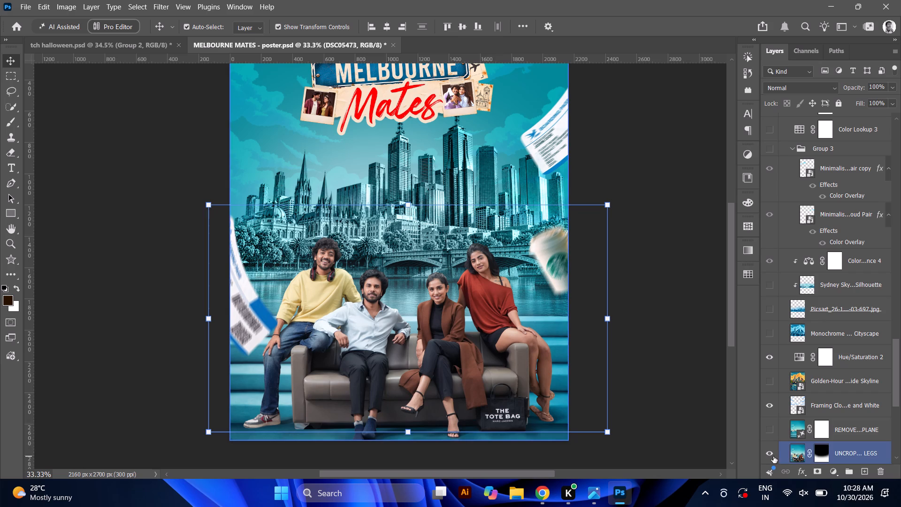
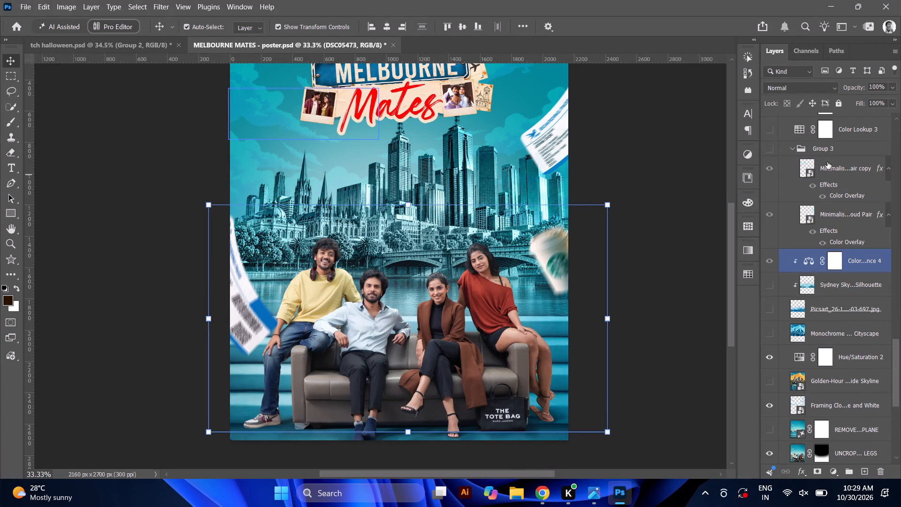
Look through the layer stack from the bottom background layers up past the MM MAIN group, including the layers around the DSC05473 cast photo.
scroll(824, 184, "up", 2)
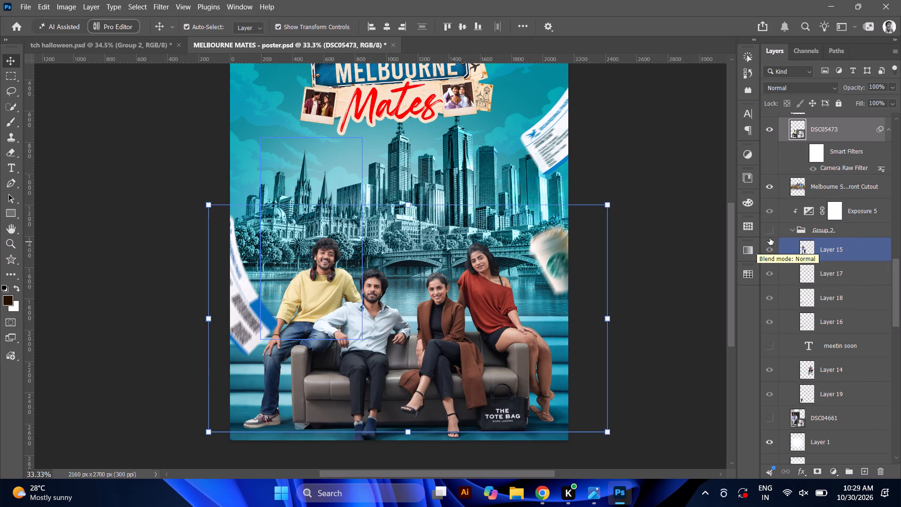
scroll(770, 238, "up", 1)
scroll(770, 238, "down", 1, "ctrl")
scroll(770, 238, "up", 1, "ctrl")
scroll(770, 238, "down", 1, "ctrl")
scroll(770, 238, "up", 1, "ctrl")
scroll(770, 238, "up", 1)
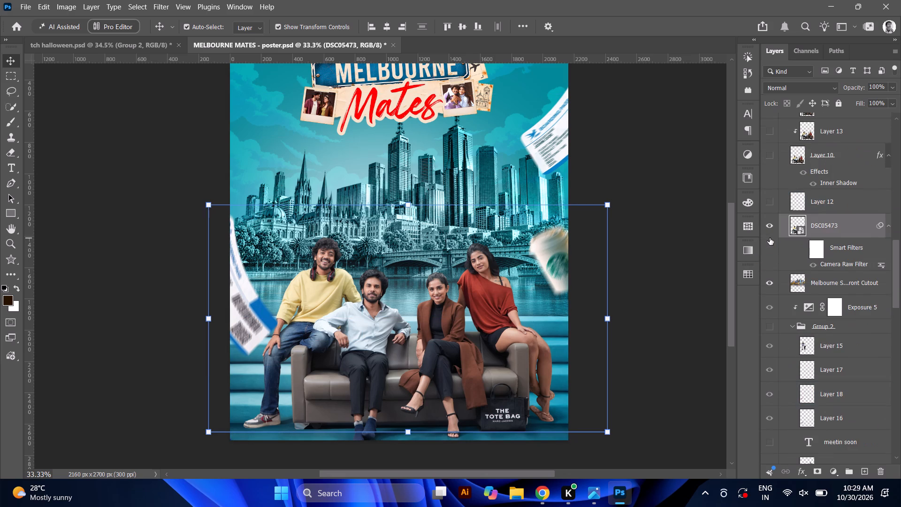
scroll(770, 238, "down", 1, "ctrl")
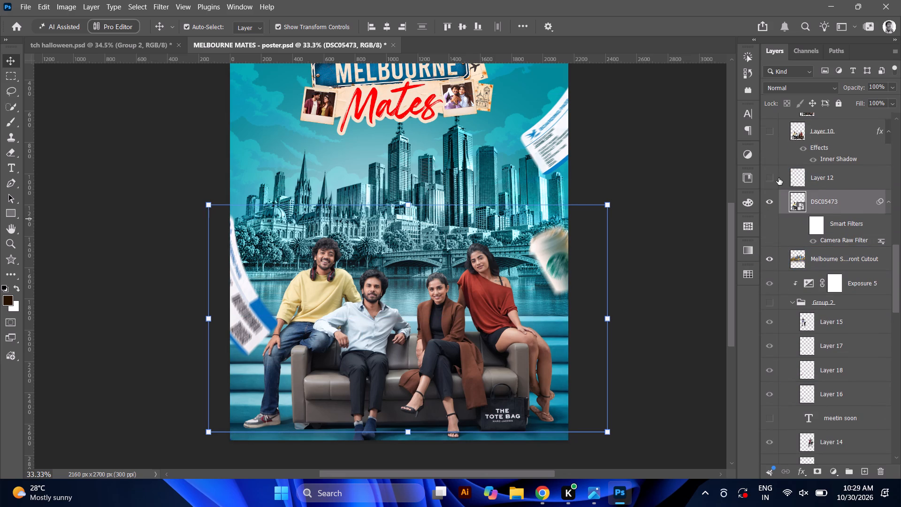
scroll(771, 177, "up", 3)
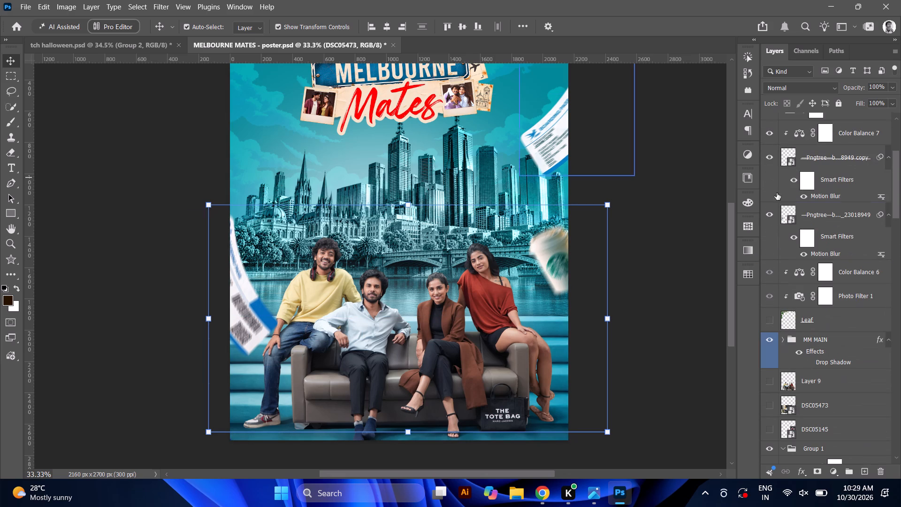
scroll(833, 301, "down", 1)
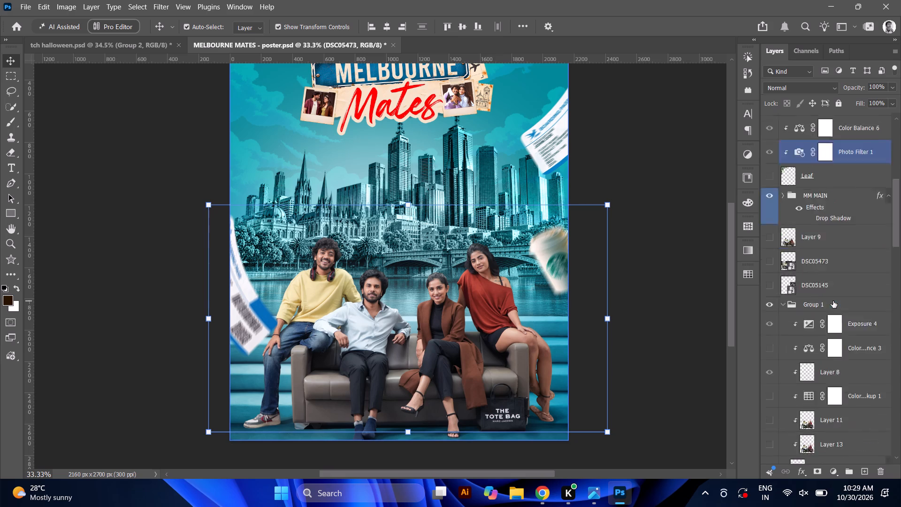
scroll(833, 301, "down", 2)
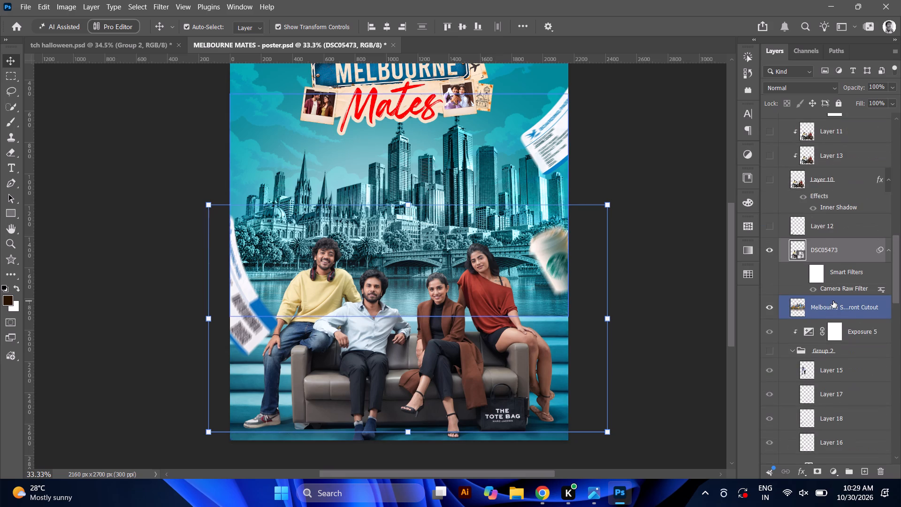
scroll(802, 380, "down", 4)
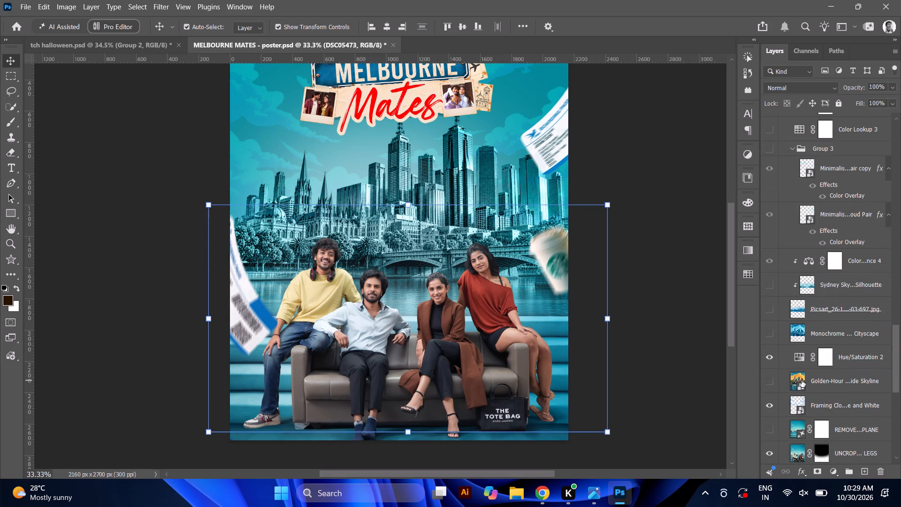
scroll(802, 380, "down", 3)
scroll(802, 380, "up", 4)
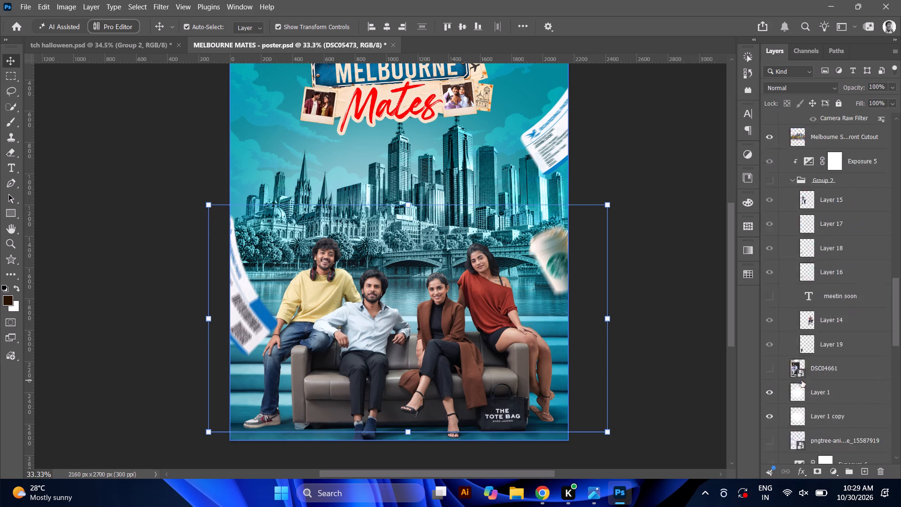
scroll(802, 380, "up", 2)
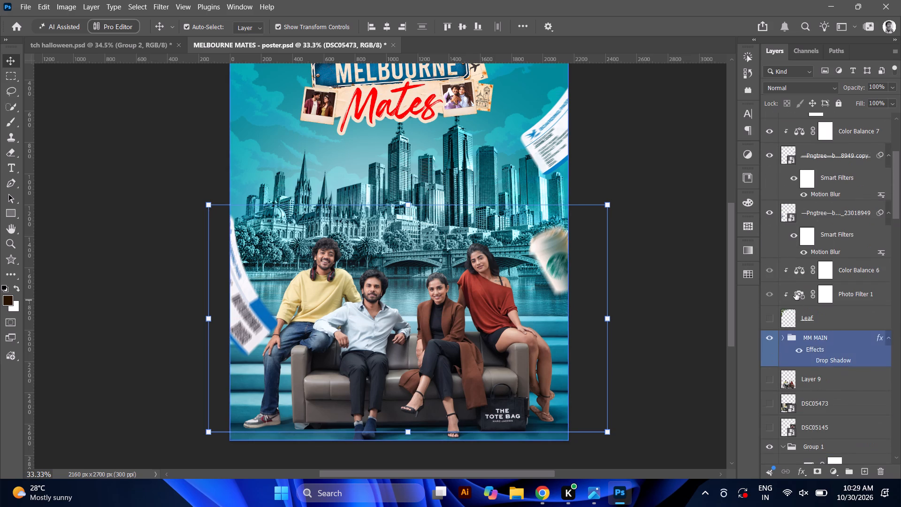
scroll(795, 293, "up", 4)
scroll(795, 293, "down", 1)
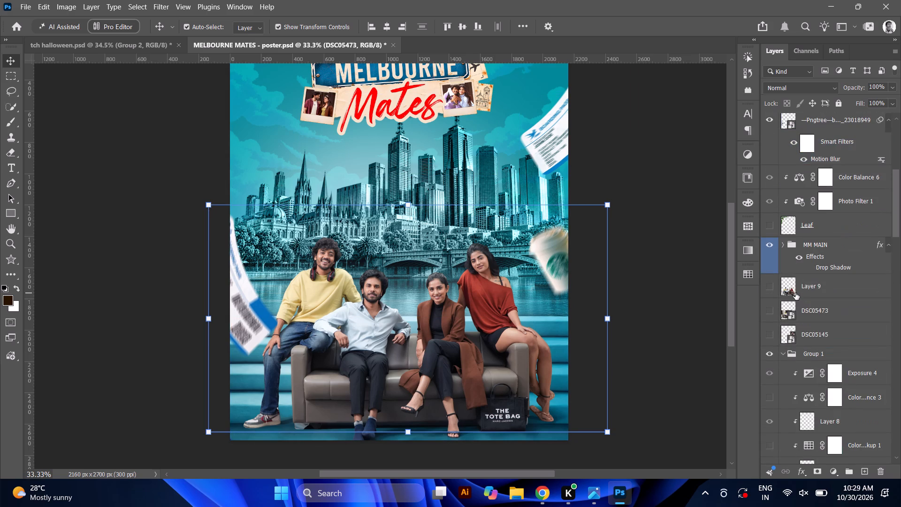
Show Layer 12, directly above the DSC05473 cast photo in Group 1, comparing the poster with and without it.
scroll(795, 293, "down", 2)
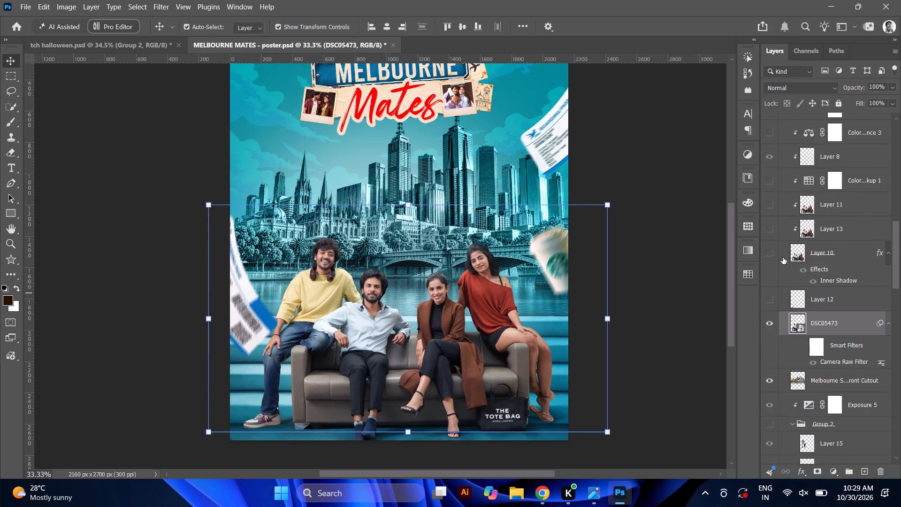
left_click(769, 305)
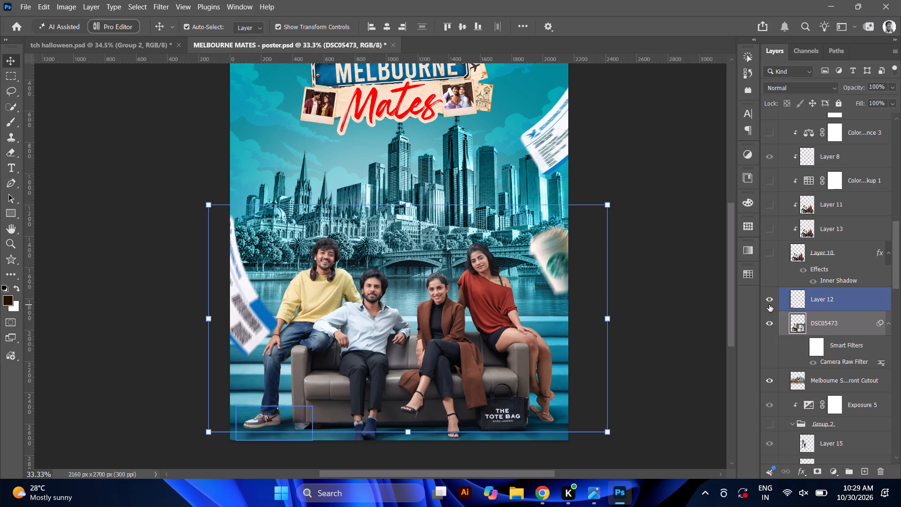
left_click(769, 305)
left_click(769, 305)
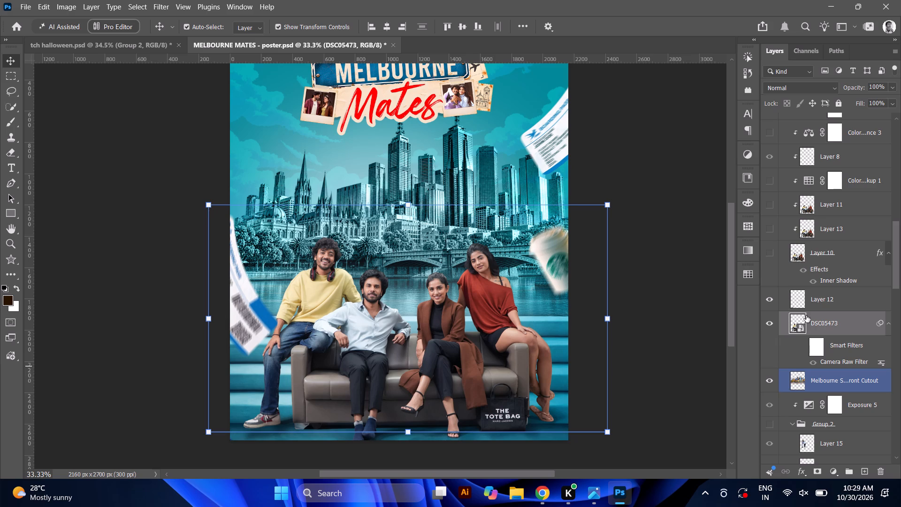
Select Layer 1 below DSC04661 and compare the poster with Layer 1 and Layer 1 copy each hidden and shown.
scroll(842, 267, "down", 2)
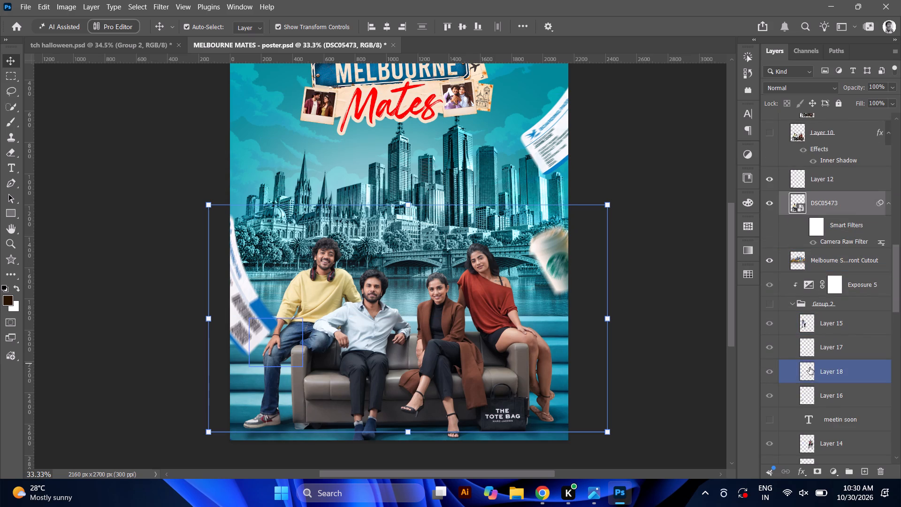
left_click(809, 368)
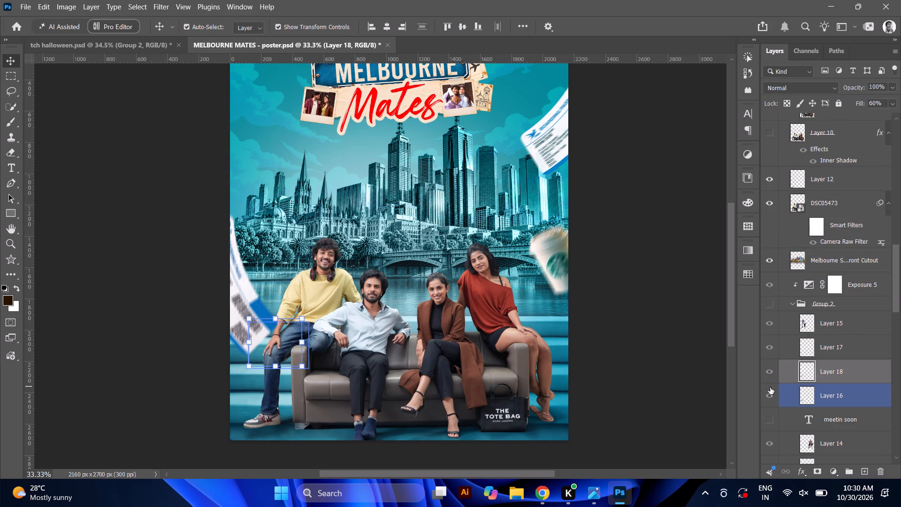
scroll(822, 419, "down", 1)
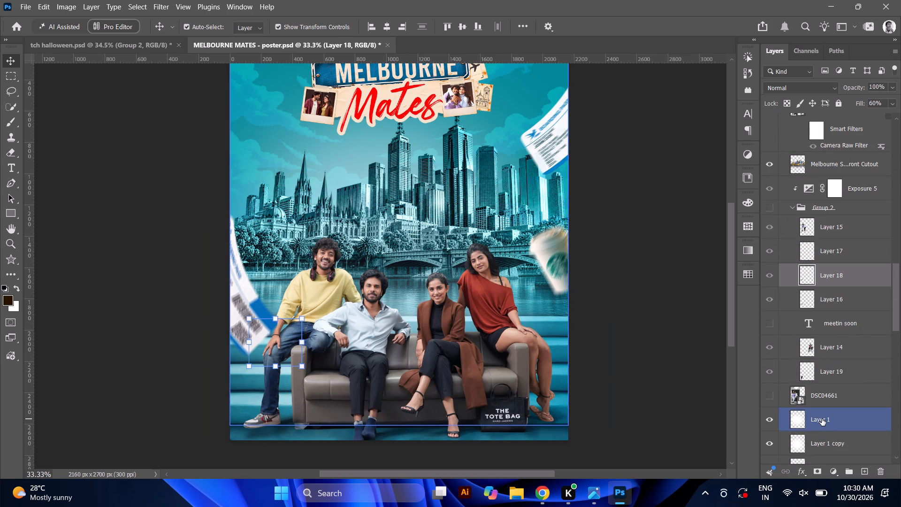
scroll(822, 419, "down", 1)
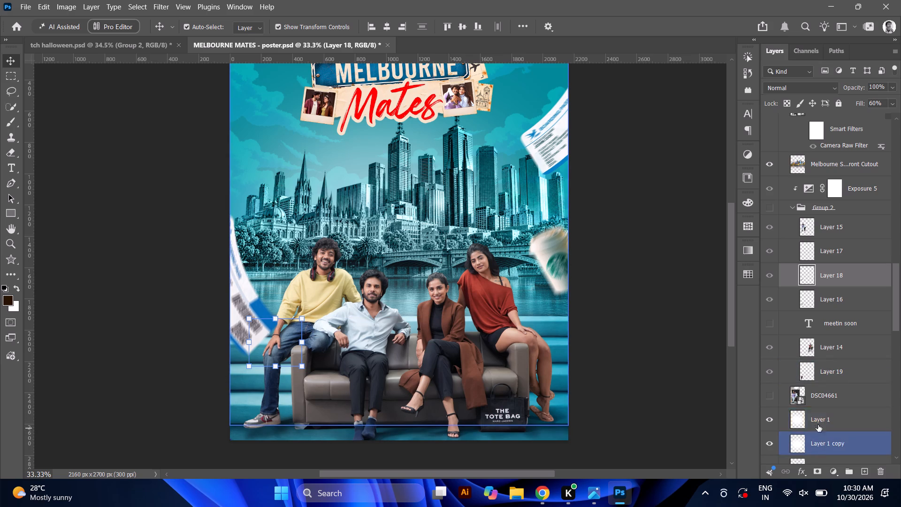
left_click(817, 415)
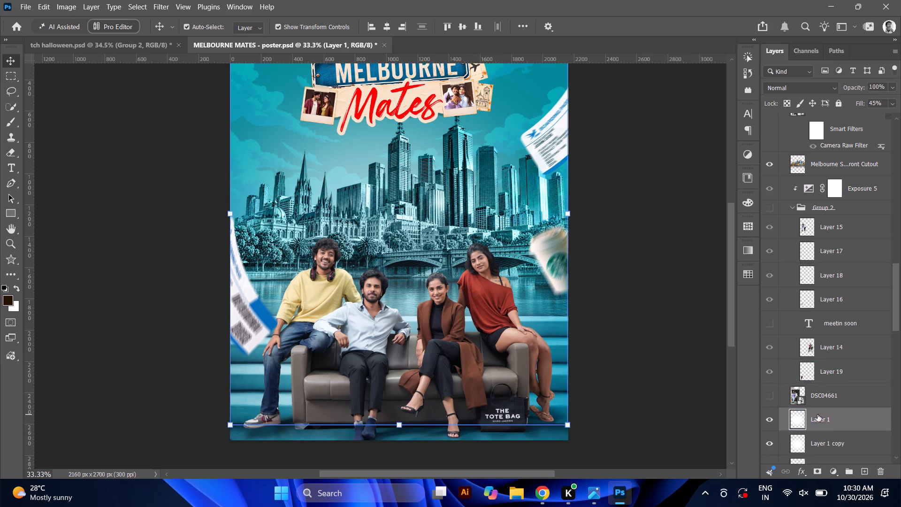
left_click(768, 422)
left_click(768, 422)
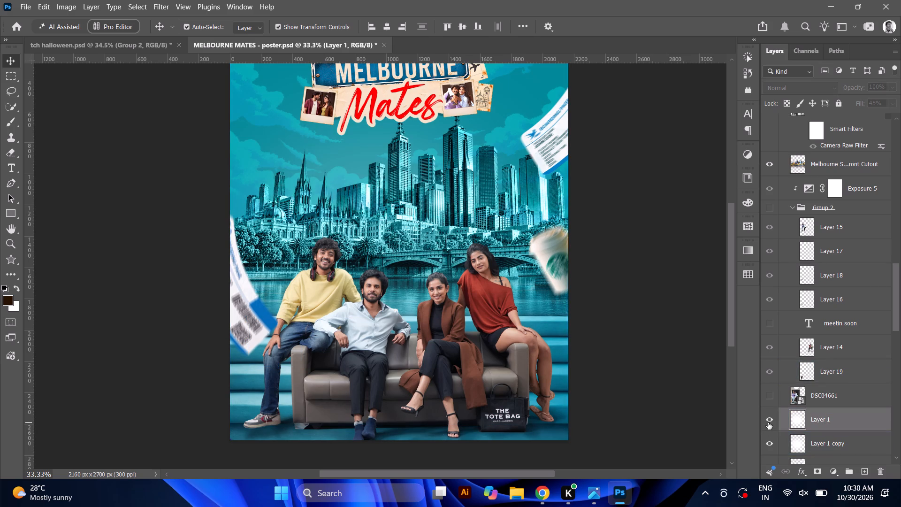
left_click(768, 444)
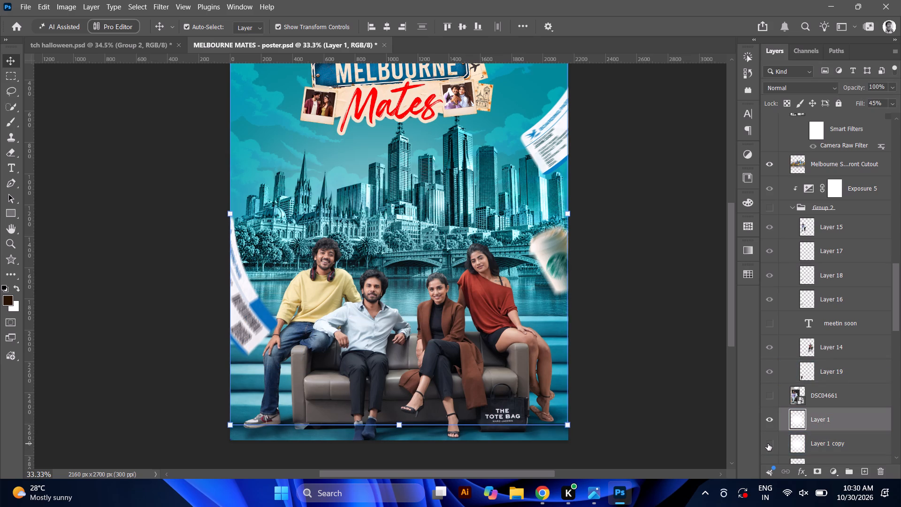
left_click(768, 444)
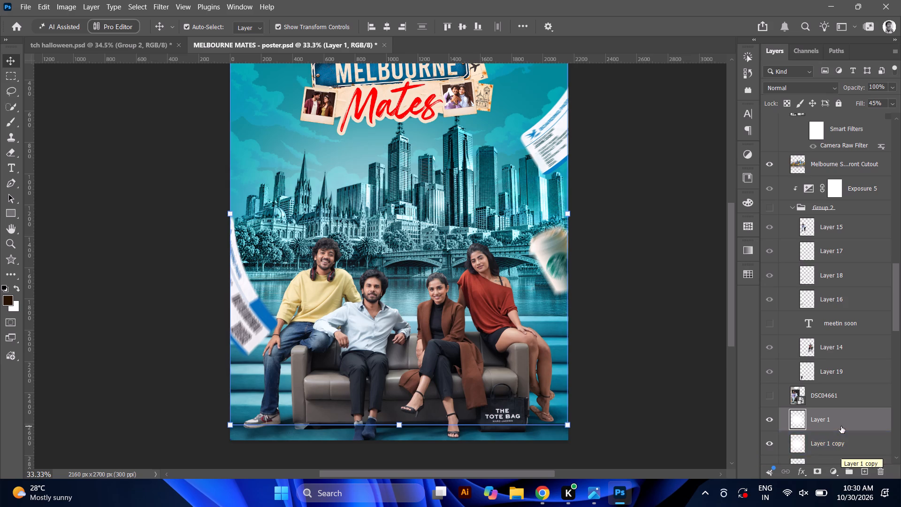
scroll(841, 426, "down", 1)
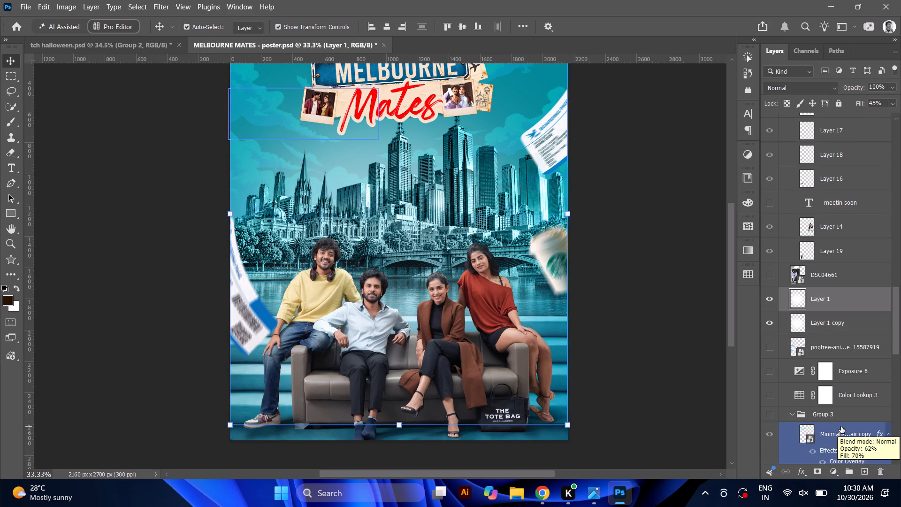
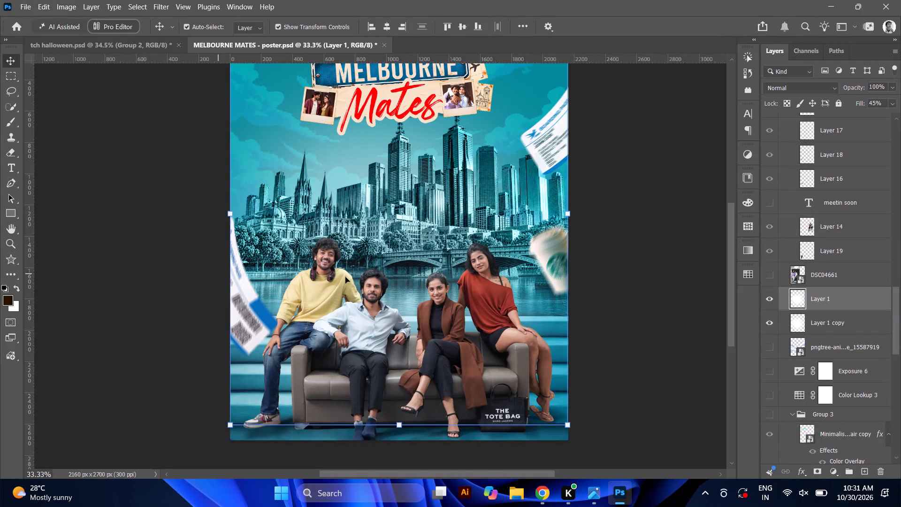
Move the Melbourne Skyline Riverfront Cutout layer out of its spot below DSC05473 to directly beneath Layer 1 copy.
left_click(461, 210, "alt")
scroll(824, 182, "up", 3)
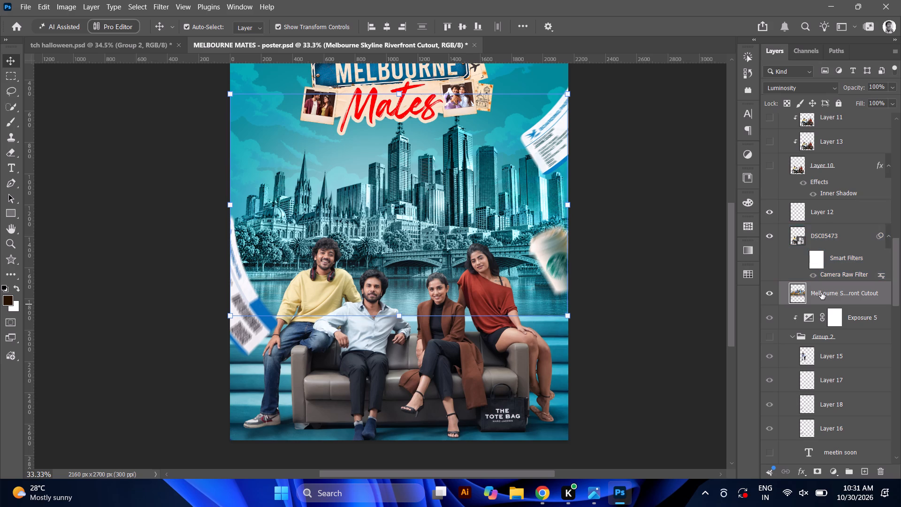
left_click_drag(821, 292, 820, 295)
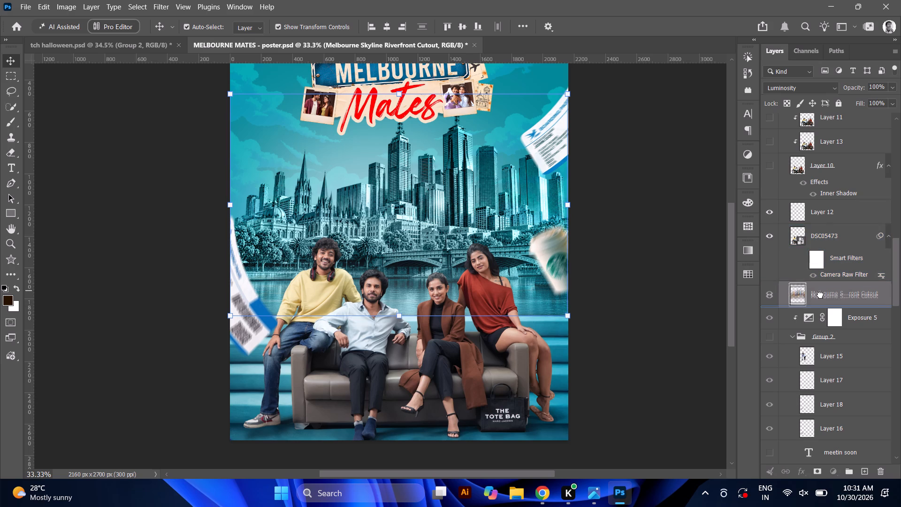
left_click_drag(820, 295, 825, 406)
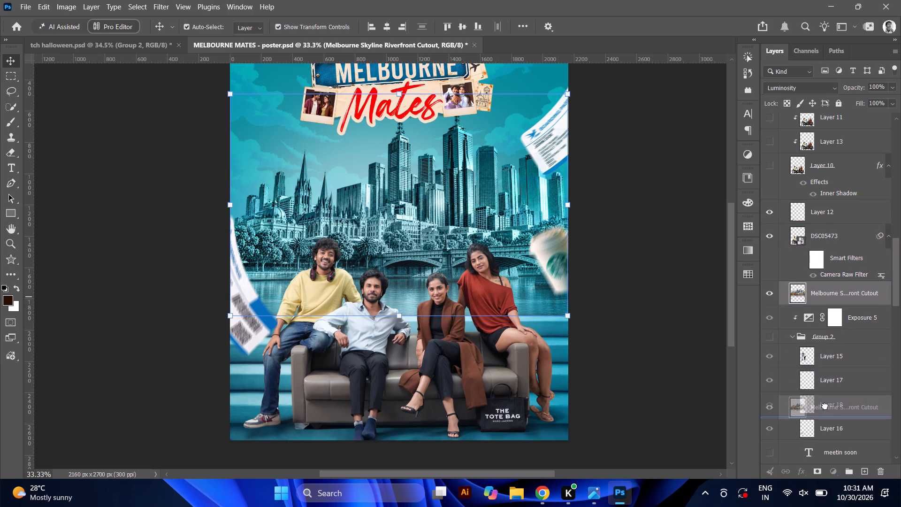
left_click_drag(825, 406, 830, 416)
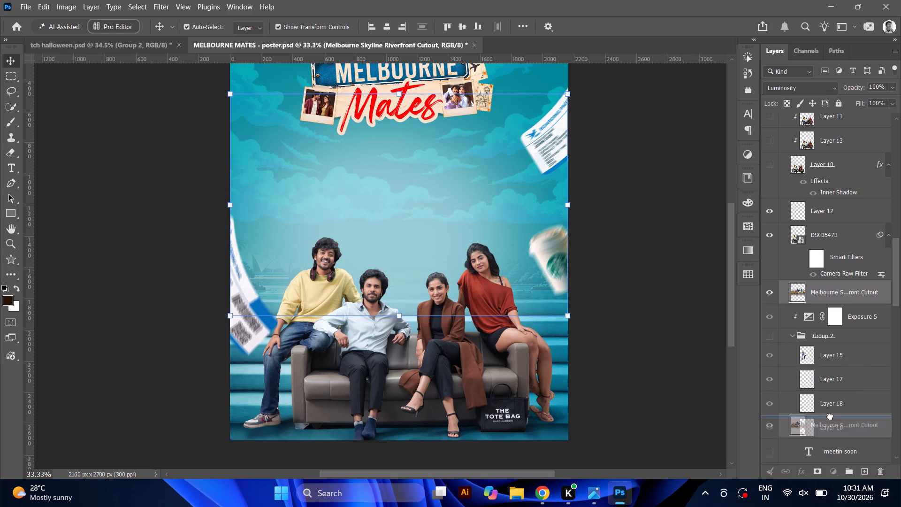
left_click_drag(830, 416, 840, 445)
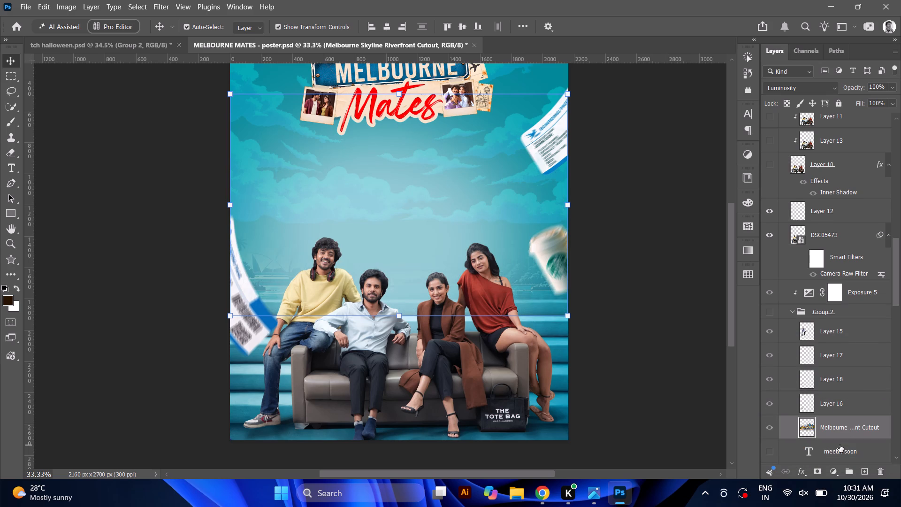
scroll(847, 409, "down", 1)
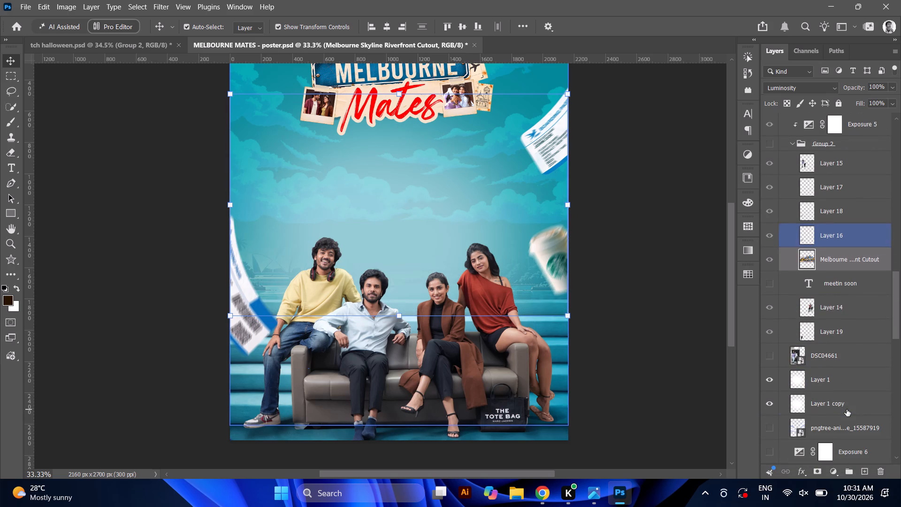
scroll(847, 409, "down", 1)
left_click_drag(838, 264, 834, 506)
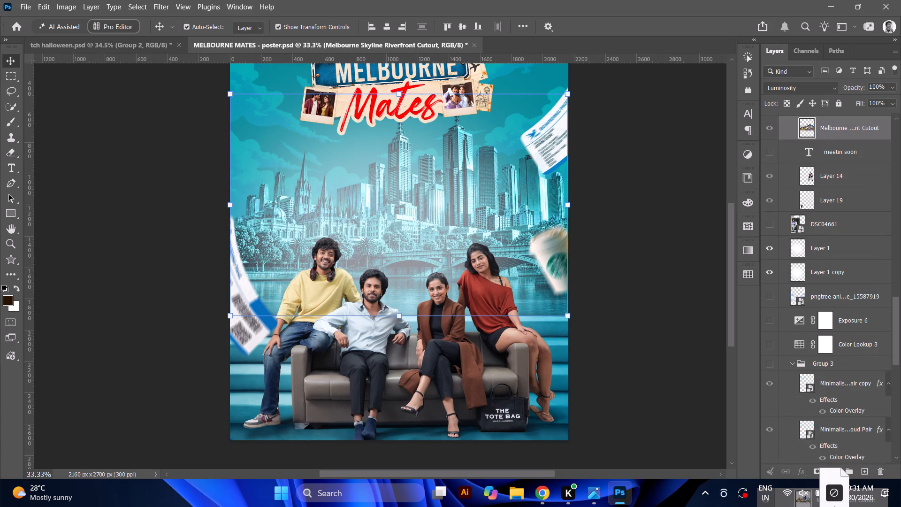
left_click_drag(834, 506, 857, 117)
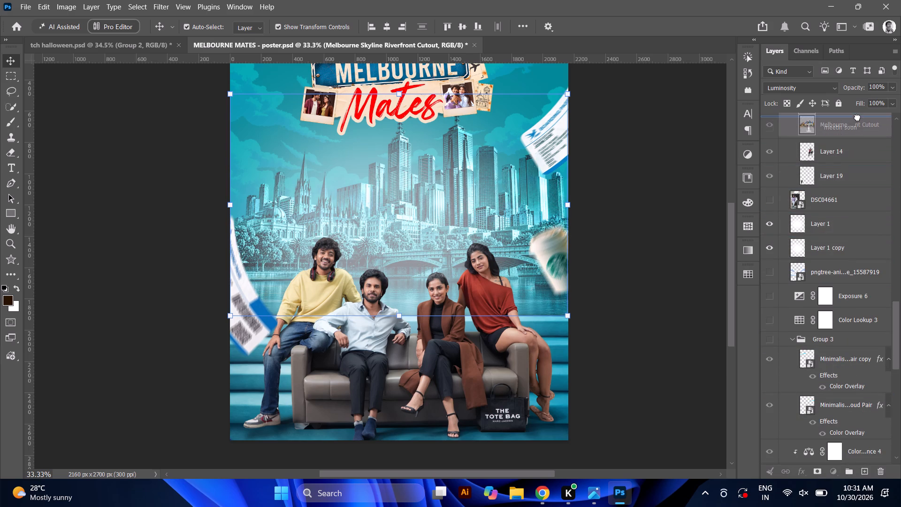
left_click_drag(857, 117, 855, 172)
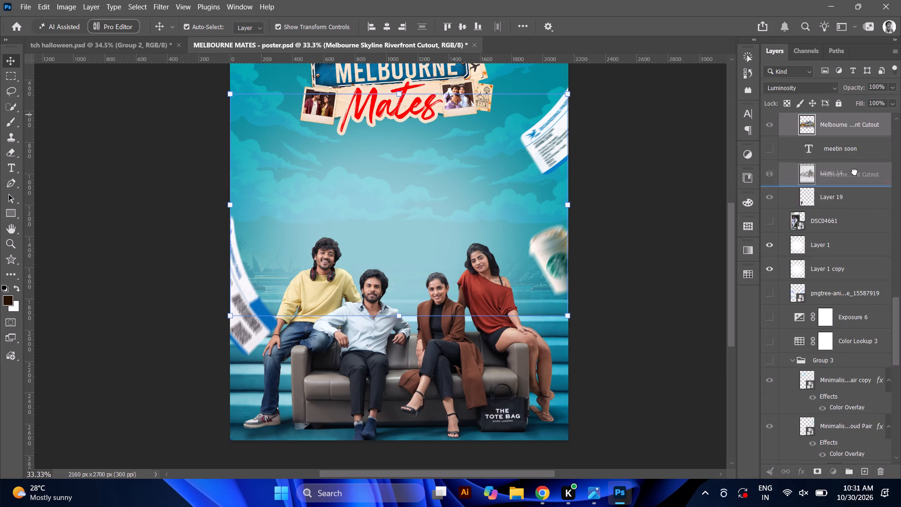
left_click_drag(855, 172, 881, 231)
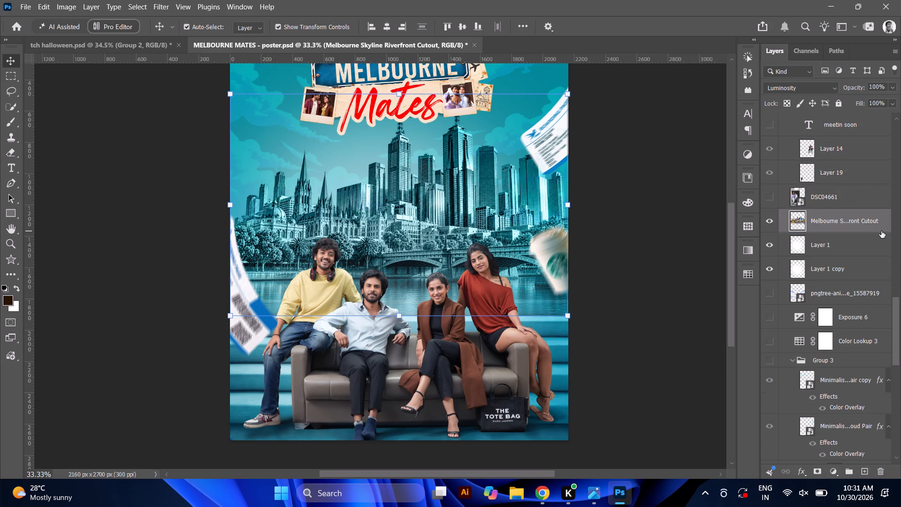
left_click_drag(846, 223, 848, 274)
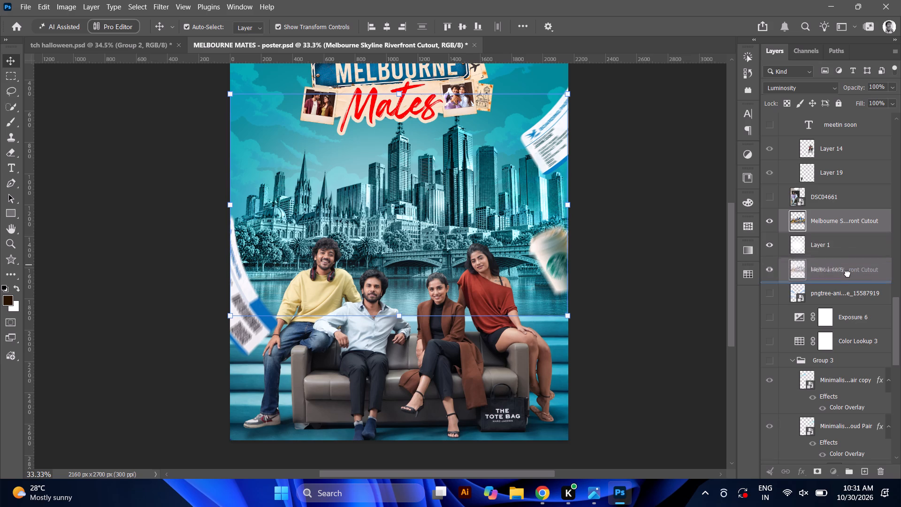
left_click_drag(848, 274, 848, 276)
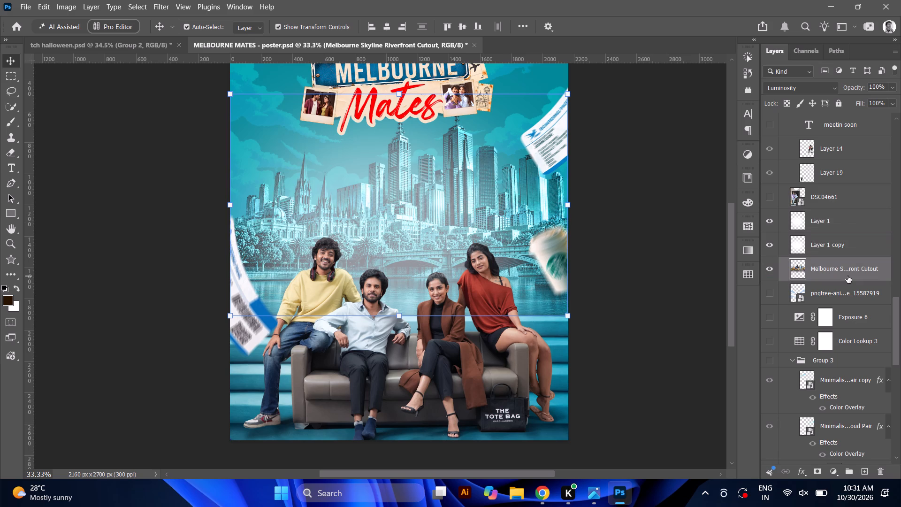
Examine the skyline under the white glow layers, both in close-up and across the whole poster.
key("ctrl+plus")
key("ctrl+plus")
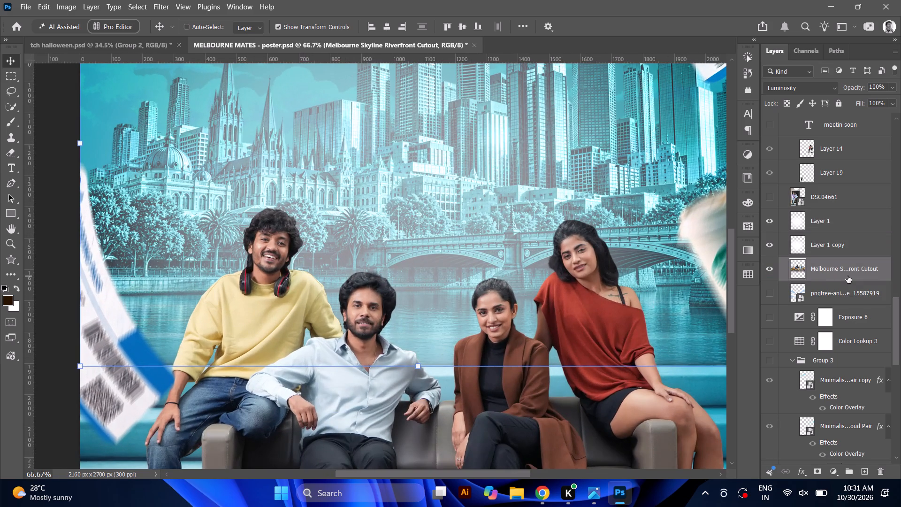
scroll(632, 231, "up", 3)
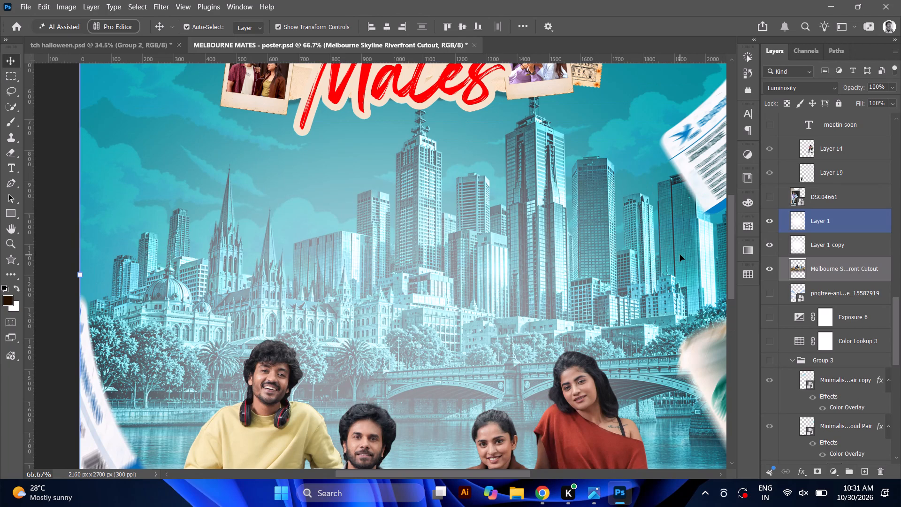
key("ctrl+minus")
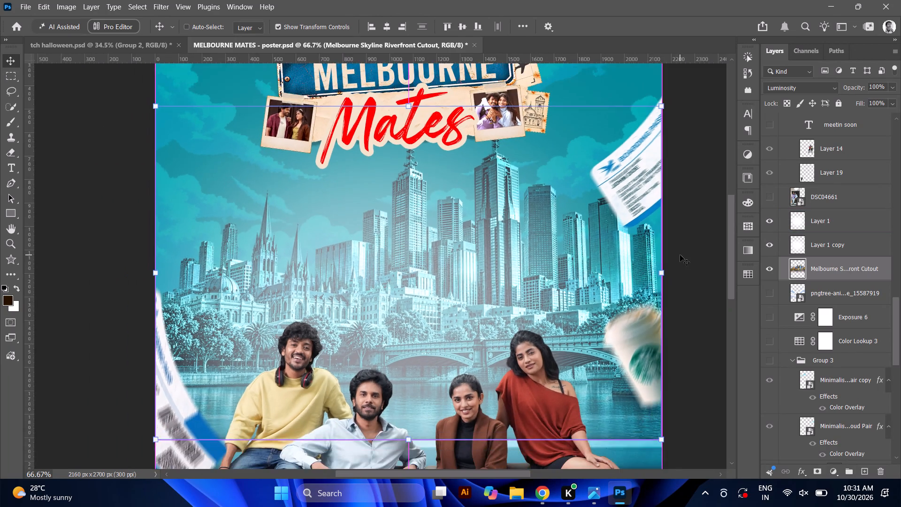
key("ctrl+minus")
key("ctrl+plus")
key("ctrl+plus")
key("ctrl+plus")
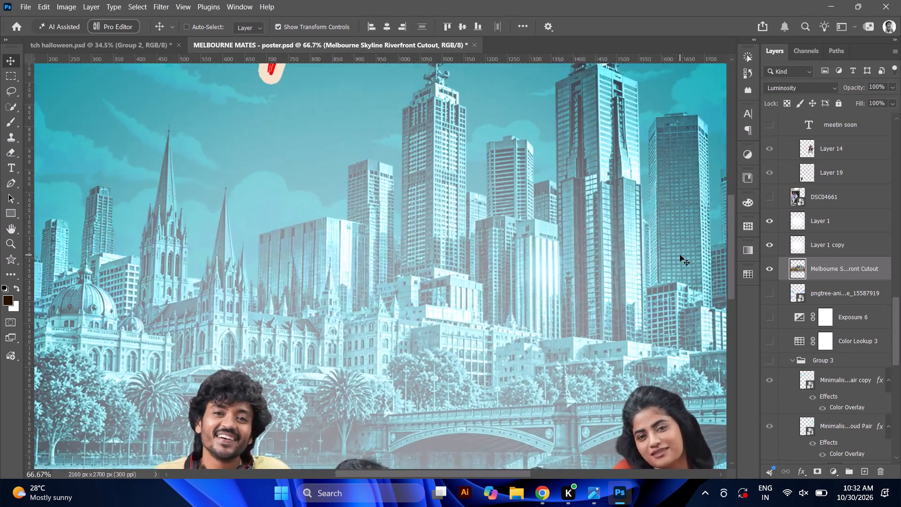
key("ctrl+minus")
key("ctrl+minus")
key("ctrl+minus")
key("ctrl+minus")
key("ctrl+minus")
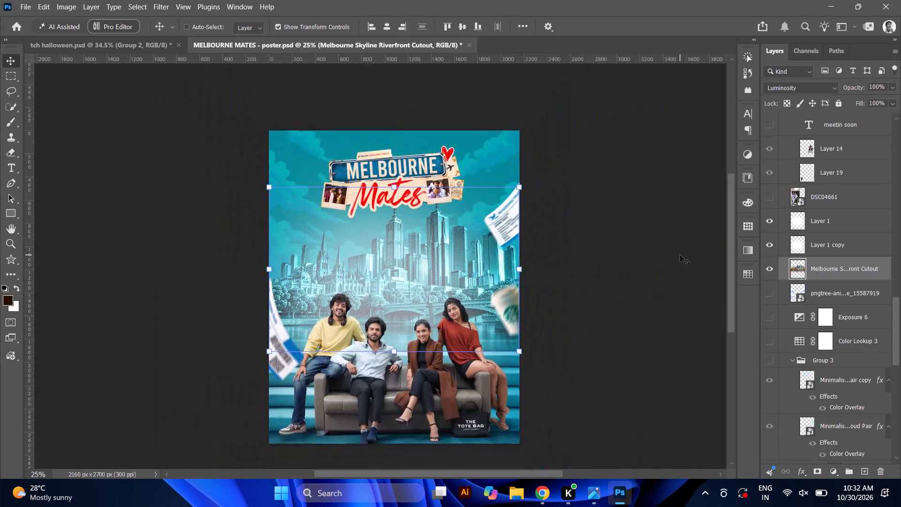
key("ctrl+plus")
key("ctrl+plus")
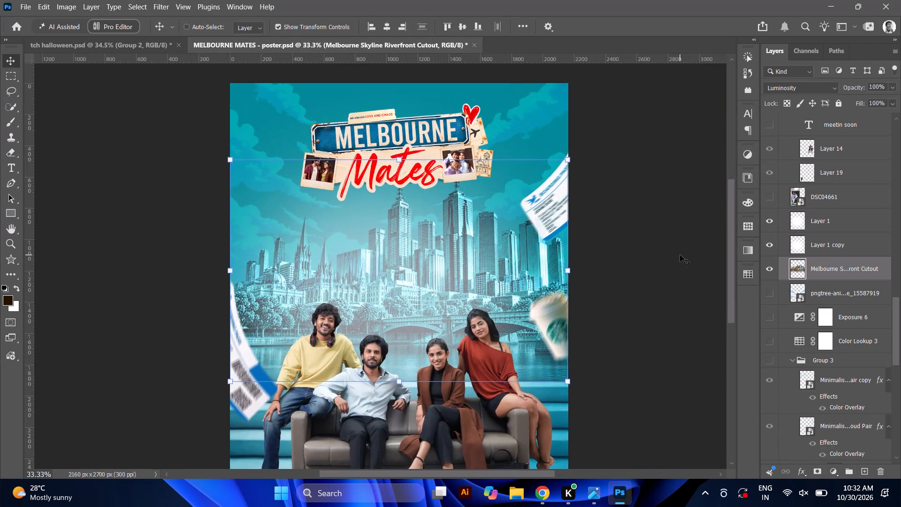
key("ctrl+minus")
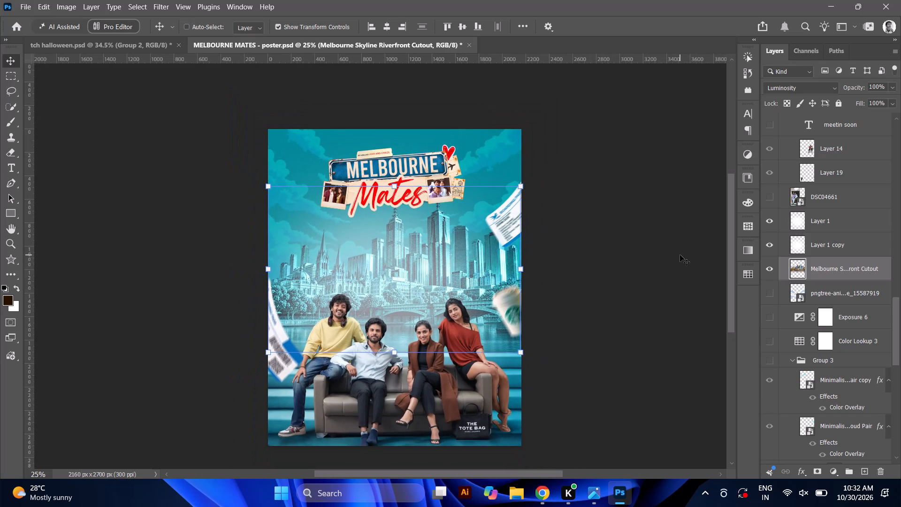
key("ctrl+plus")
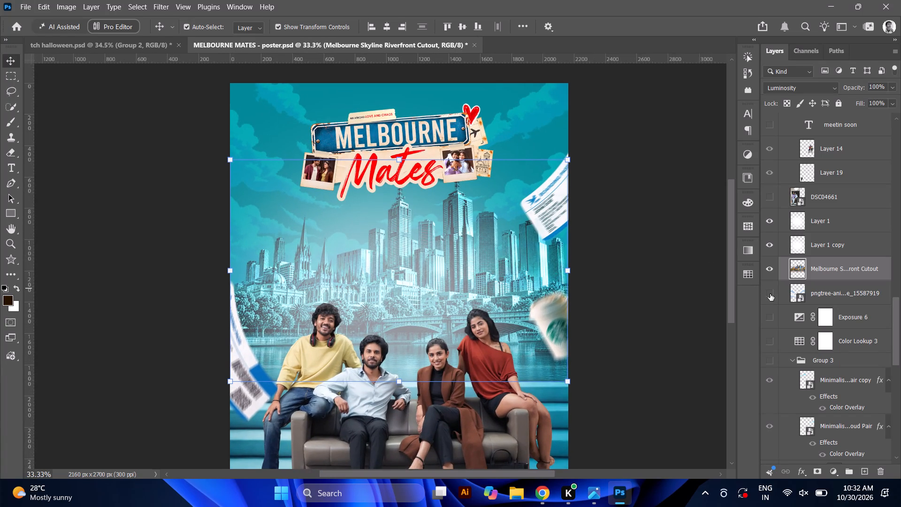
Raise the fill of Layer 1, the white glow above Layer 1 copy, to 100%.
scroll(770, 230, "down", 1)
left_click(803, 228)
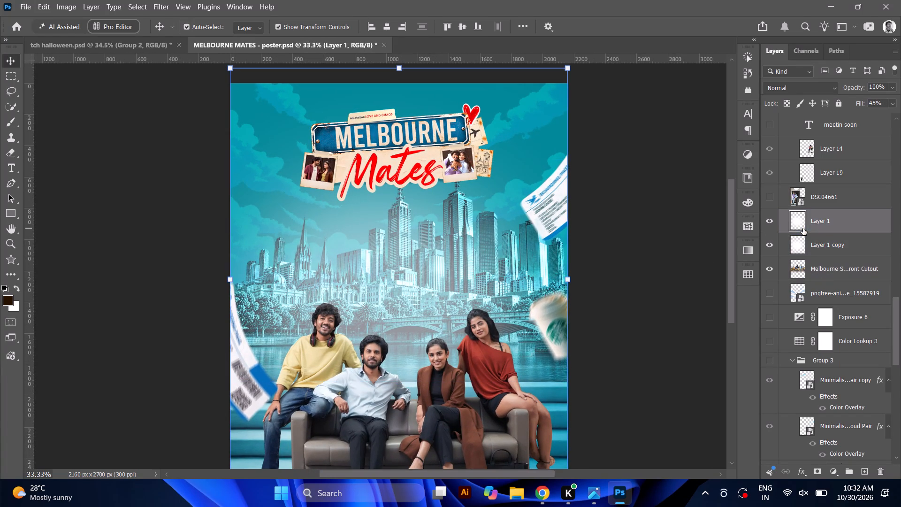
left_click(893, 107)
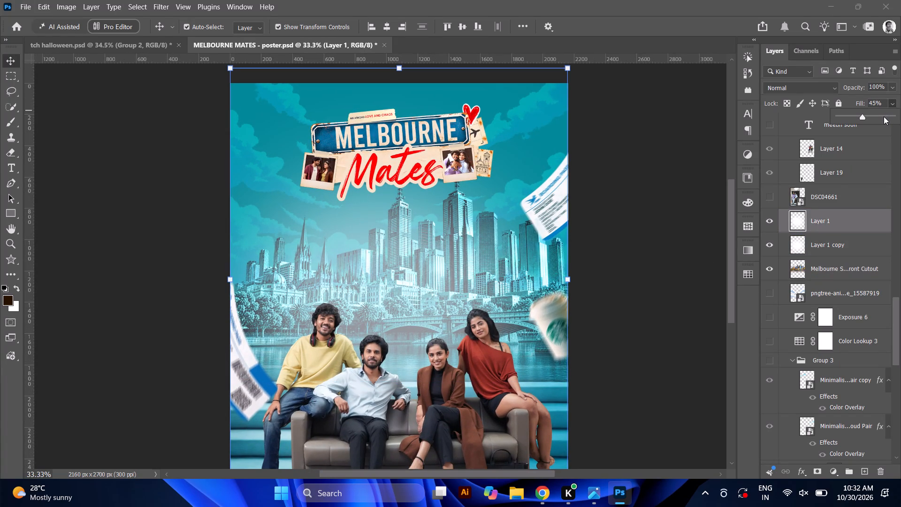
left_click(884, 116)
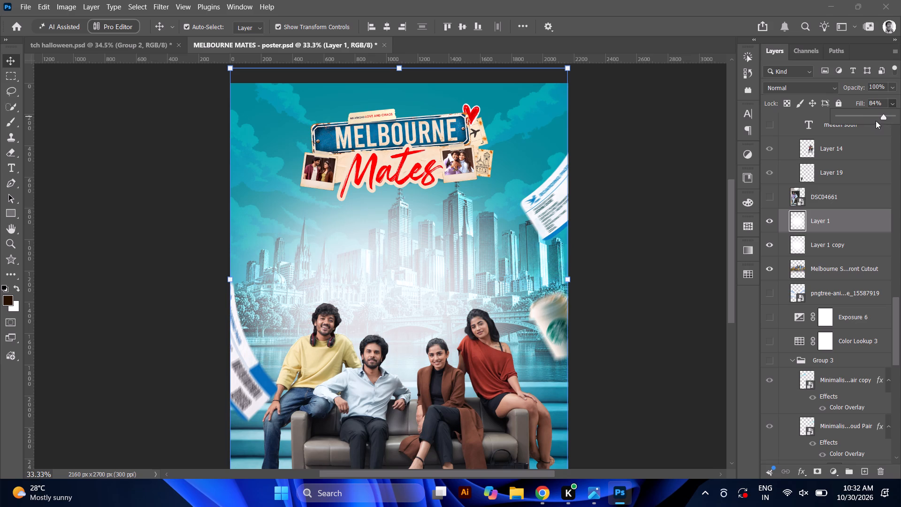
left_click_drag(889, 116, 900, 116)
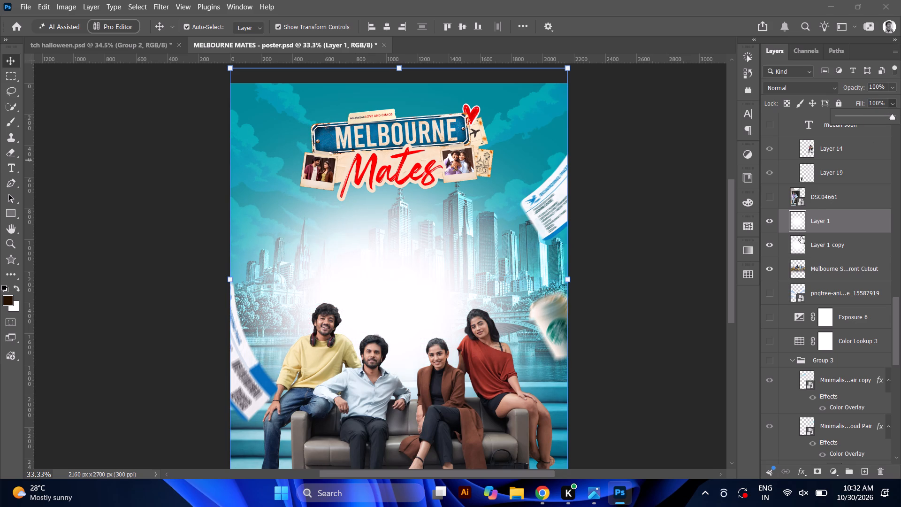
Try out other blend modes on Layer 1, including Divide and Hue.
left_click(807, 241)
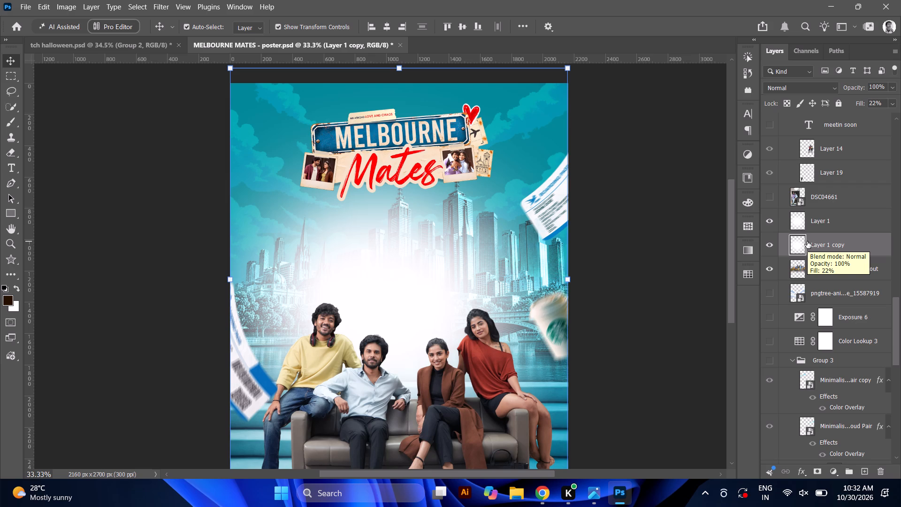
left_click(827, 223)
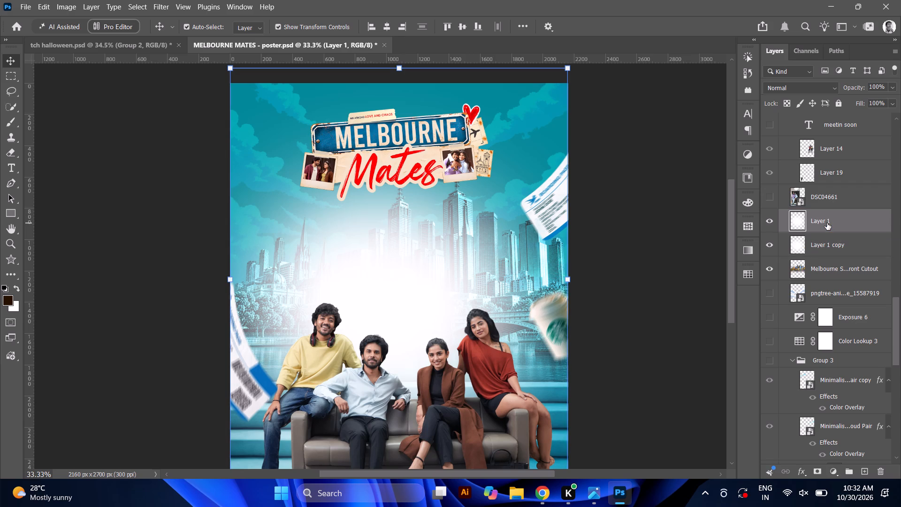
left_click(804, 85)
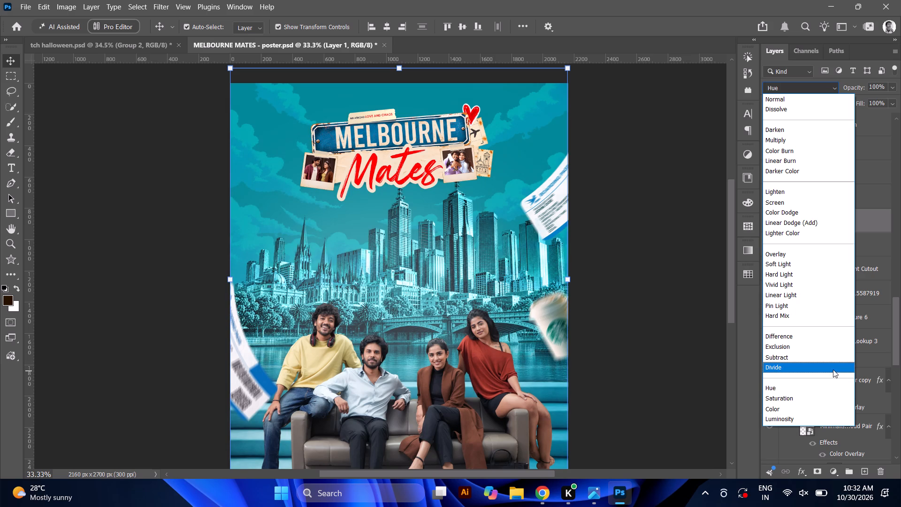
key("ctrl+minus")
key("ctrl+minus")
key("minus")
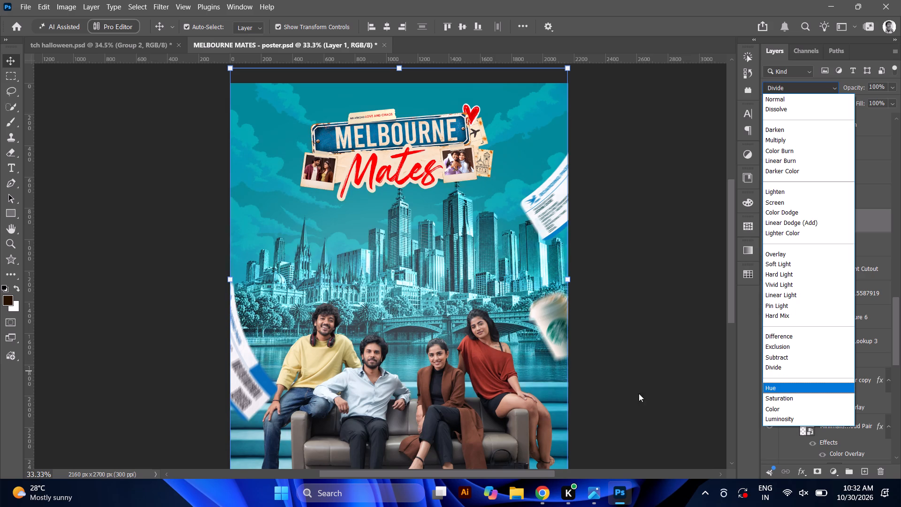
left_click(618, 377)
Set the opacity of Layer 1 to 67% and check the glow over the skyline.
key("ctrl+minus")
key("ctrl+minus")
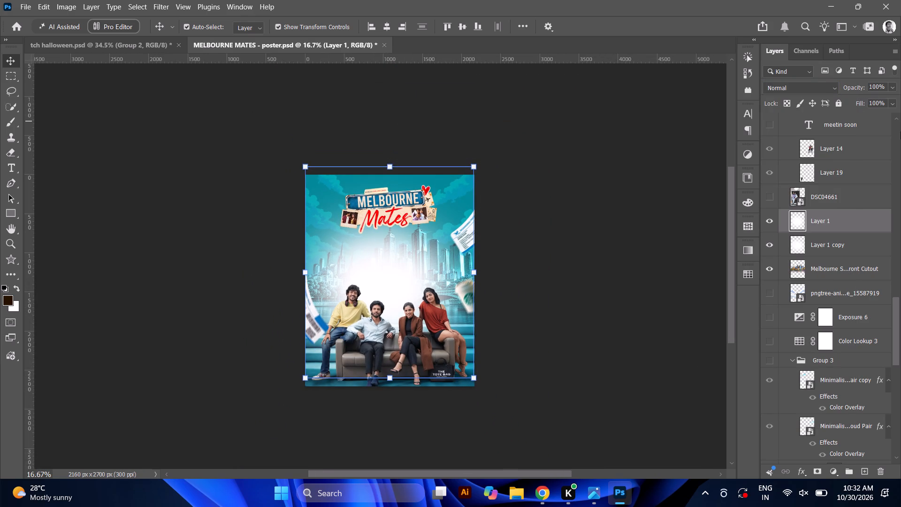
left_click(890, 85)
left_click(859, 104)
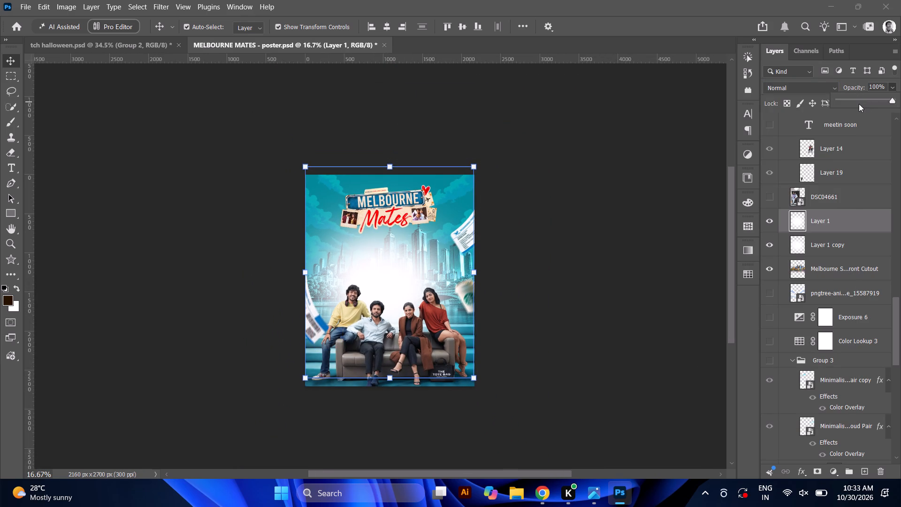
left_click(863, 100)
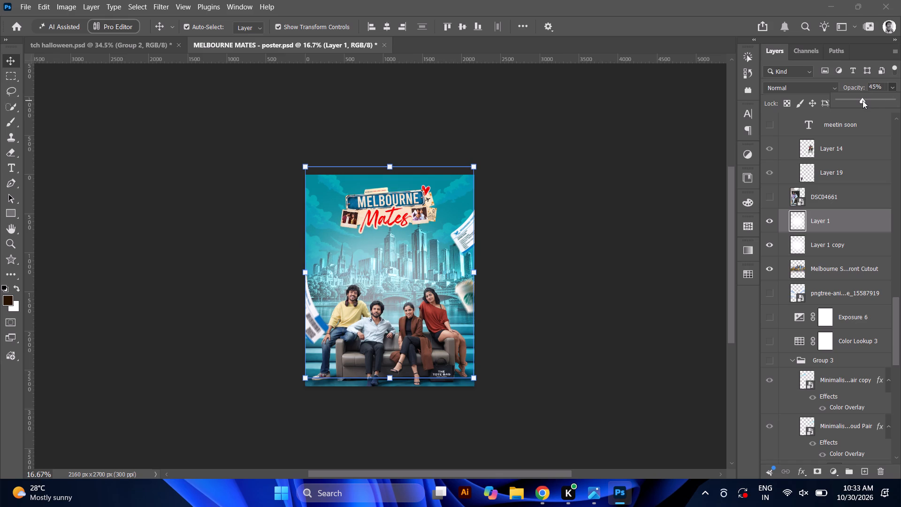
left_click(875, 100)
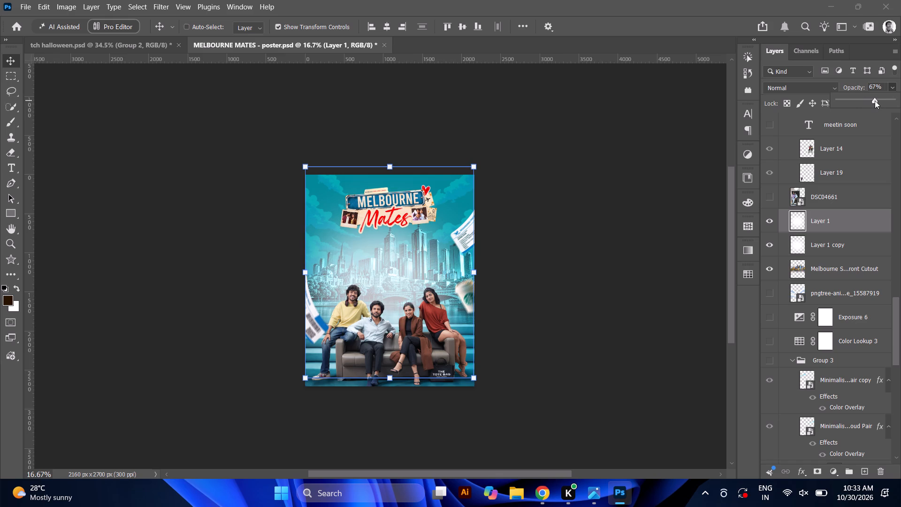
key("ctrl+plus")
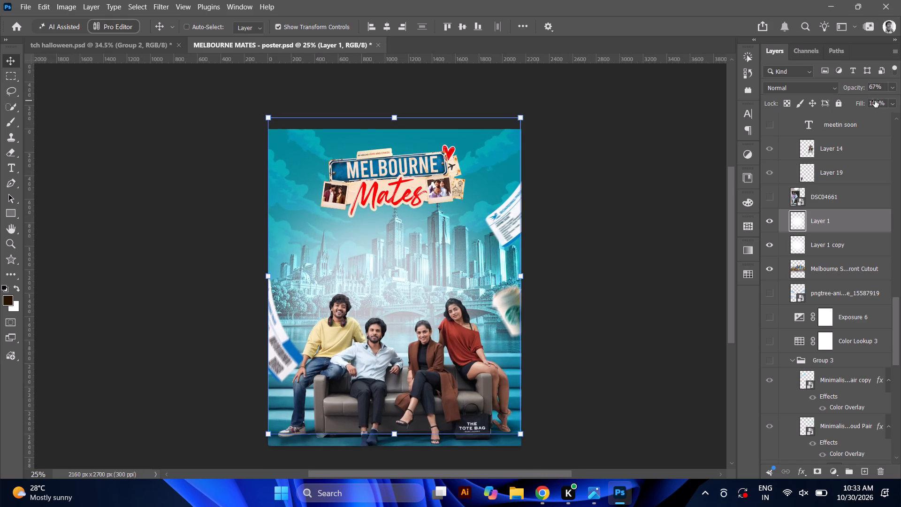
key("ctrl+plus")
key("ctrl+plus")
key("ctrl+plus")
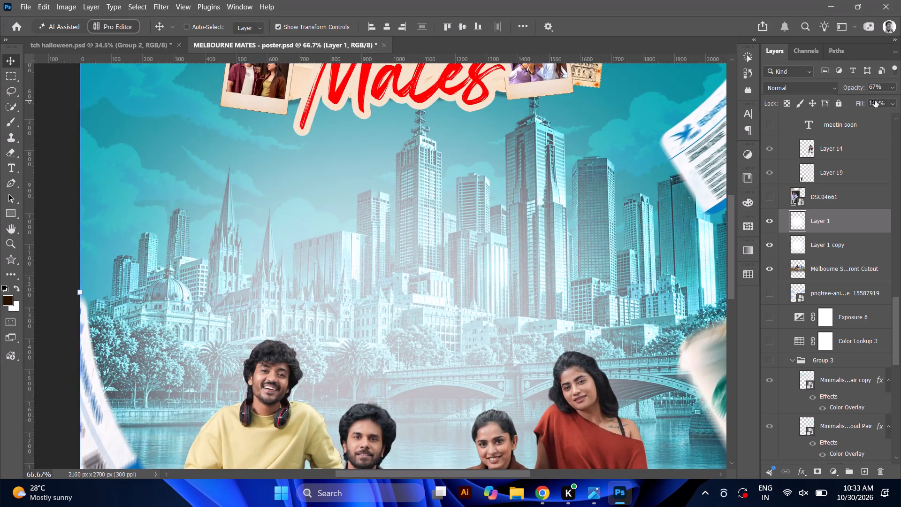
Set the opacity of both white glow layers, Layer 1 and Layer 1 copy, to 50%.
key("ctrl+plus")
key("ctrl+minus")
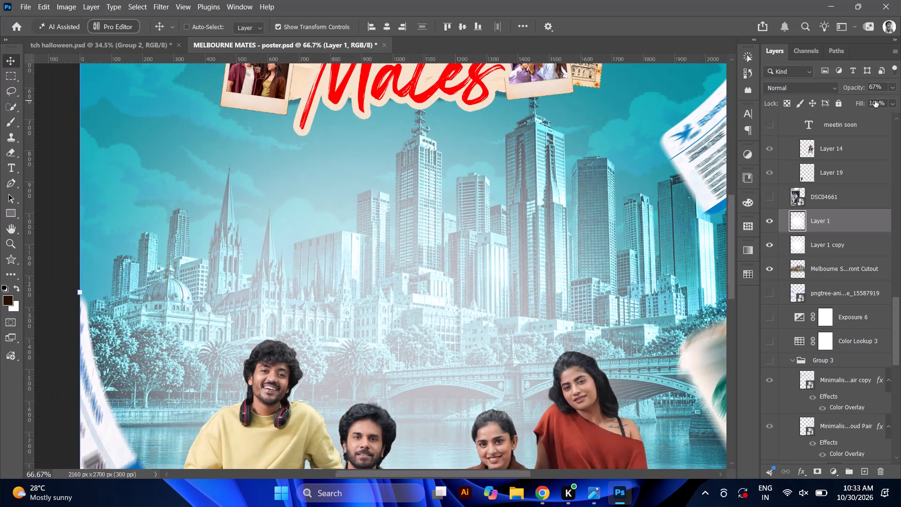
key("ctrl+minus")
key("ctrl+minus")
key("ctrl+plus")
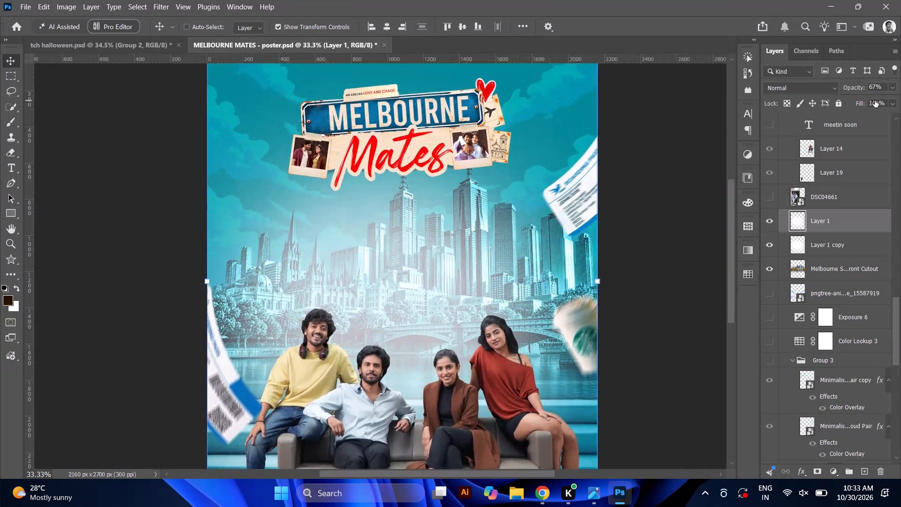
key("ctrl+minus")
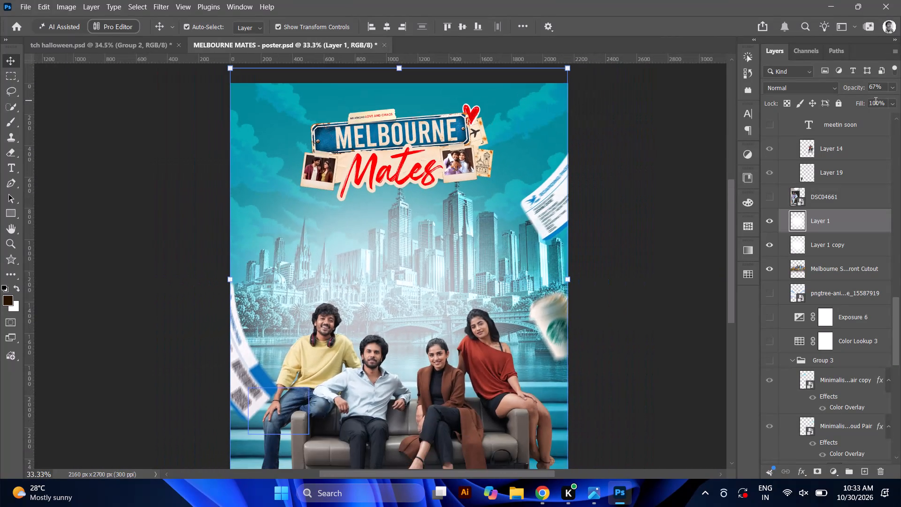
left_click(820, 242, "ctrl")
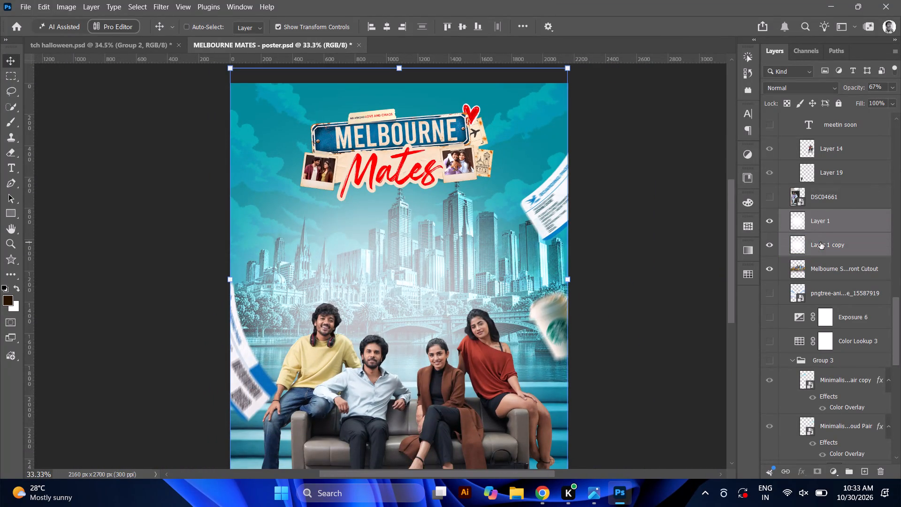
left_click(889, 87)
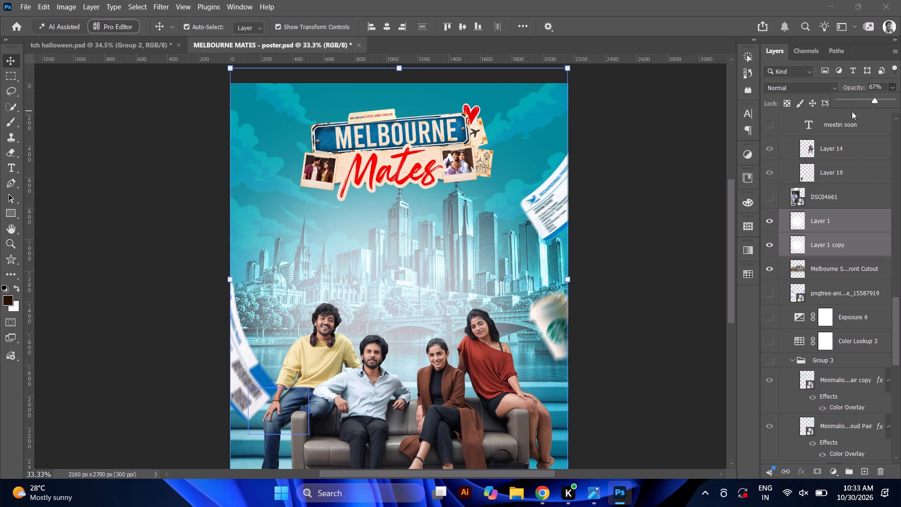
left_click(853, 102)
left_click(873, 102)
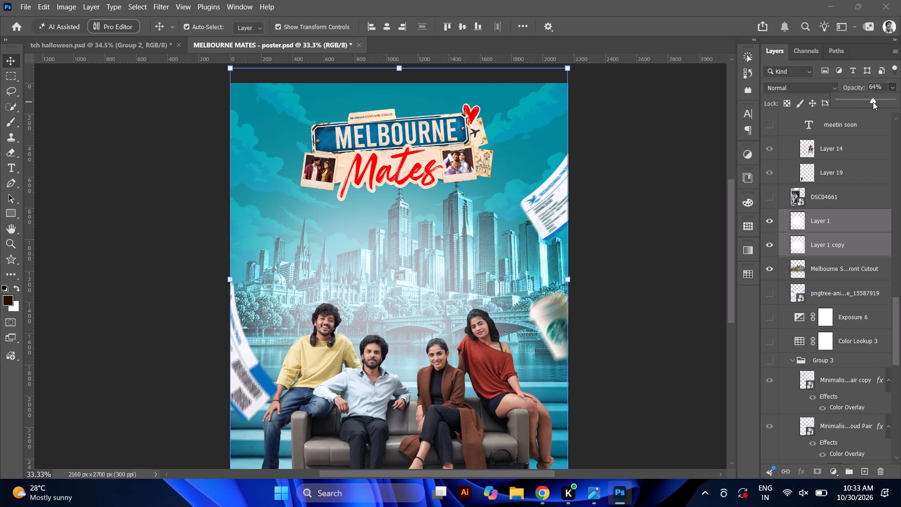
left_click(859, 104)
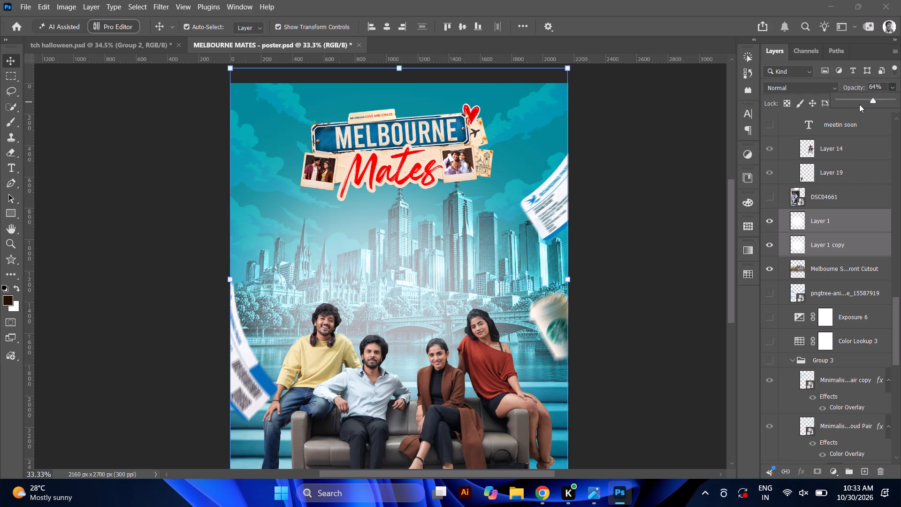
left_click(859, 104)
left_click(859, 99)
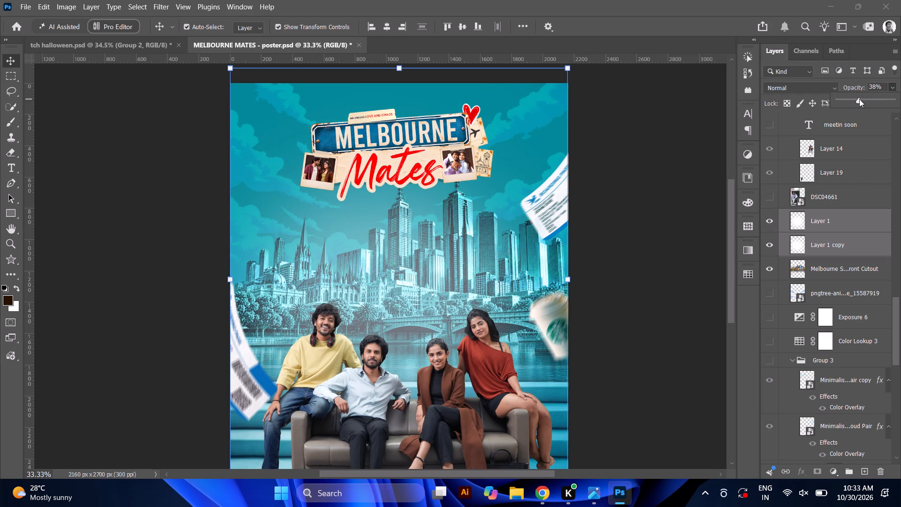
left_click(865, 99)
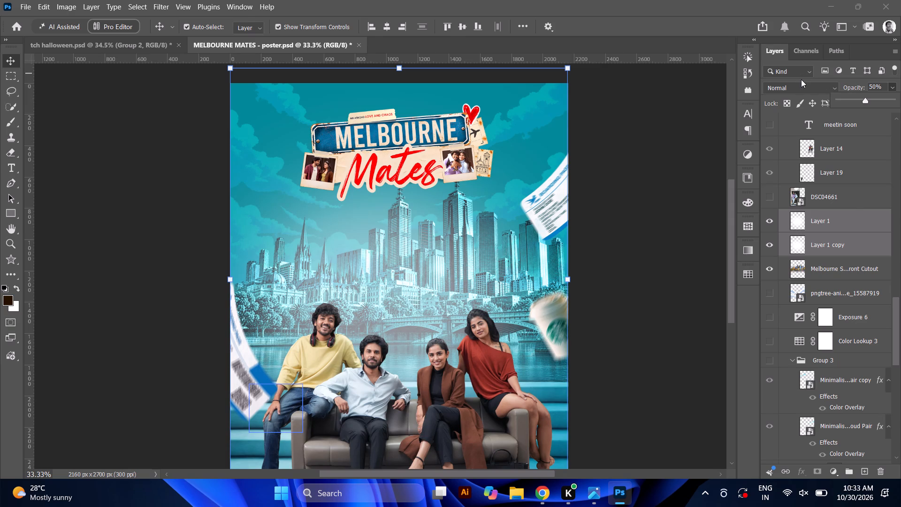
Change the blend mode of Layer 1 and Layer 1 copy to Vivid Light.
left_click(801, 83)
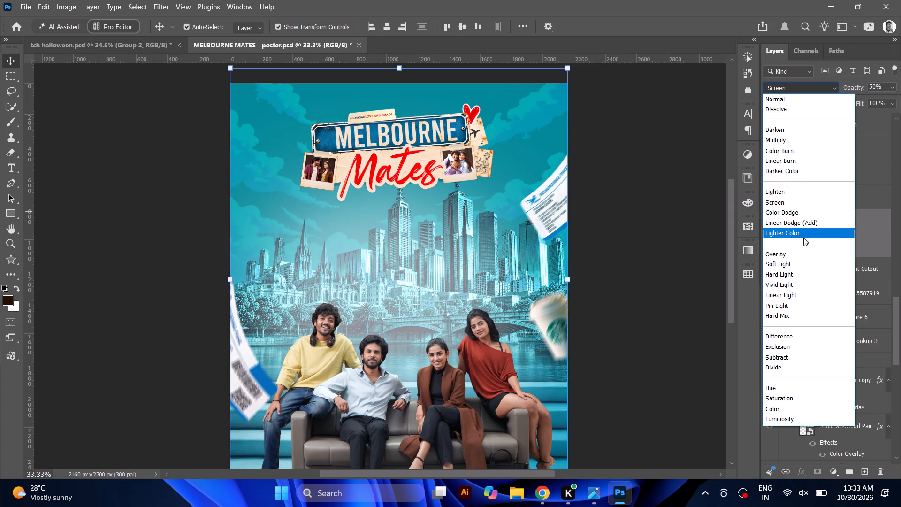
left_click(810, 286)
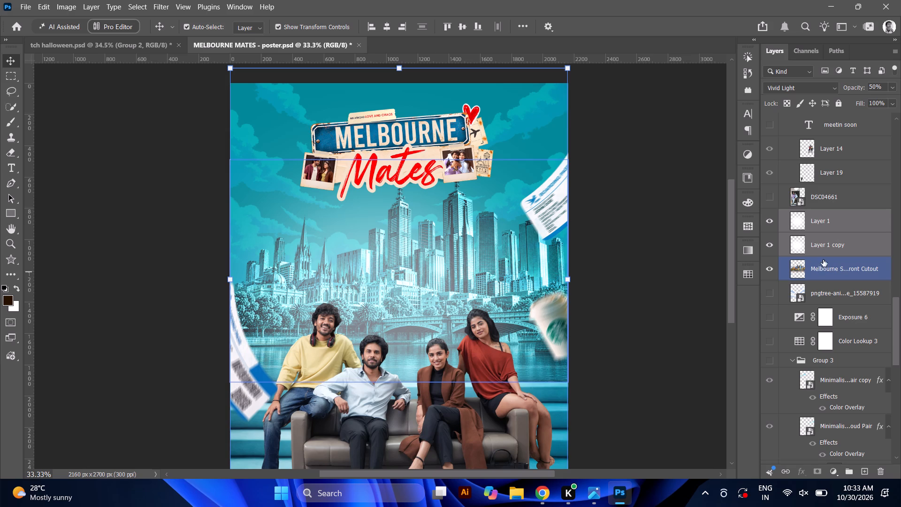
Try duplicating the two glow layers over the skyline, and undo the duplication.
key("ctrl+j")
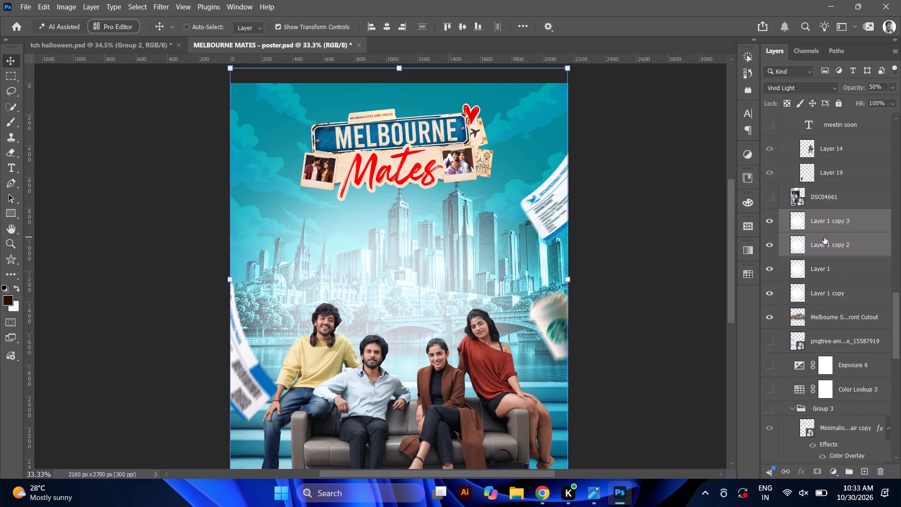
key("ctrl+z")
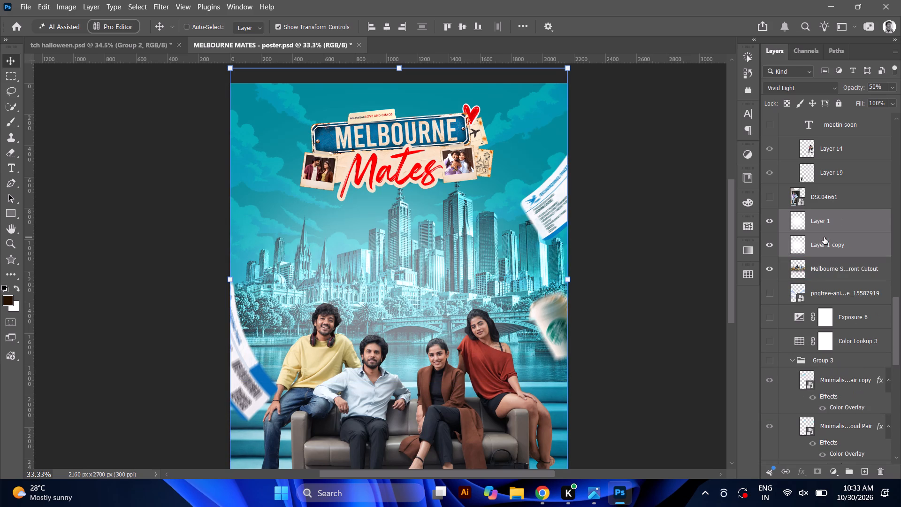
Examine the skyline under the Vivid Light glow layers, both across the whole poster and in close-up.
key("ctrl+minus")
key("ctrl+minus")
key("ctrl+minus")
key("ctrl+plus")
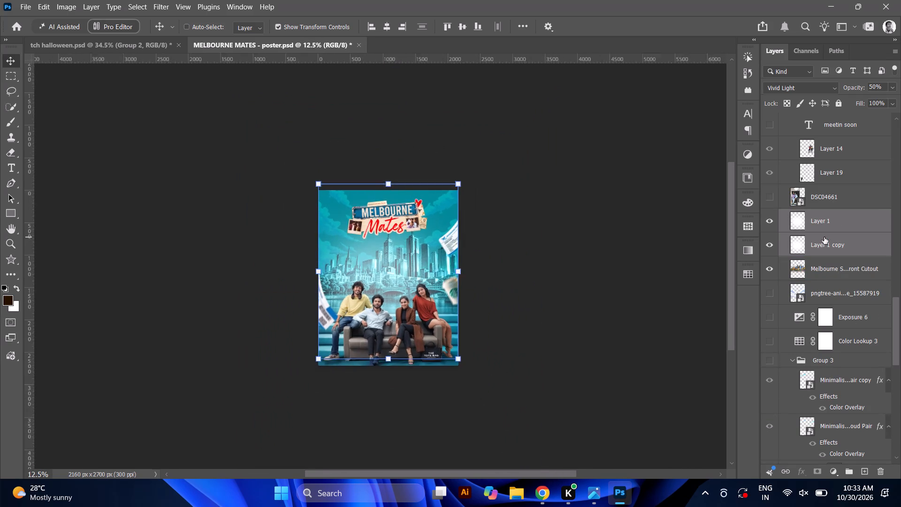
key("ctrl+plus")
key("ctrl+plus")
key("ctrl+plus")
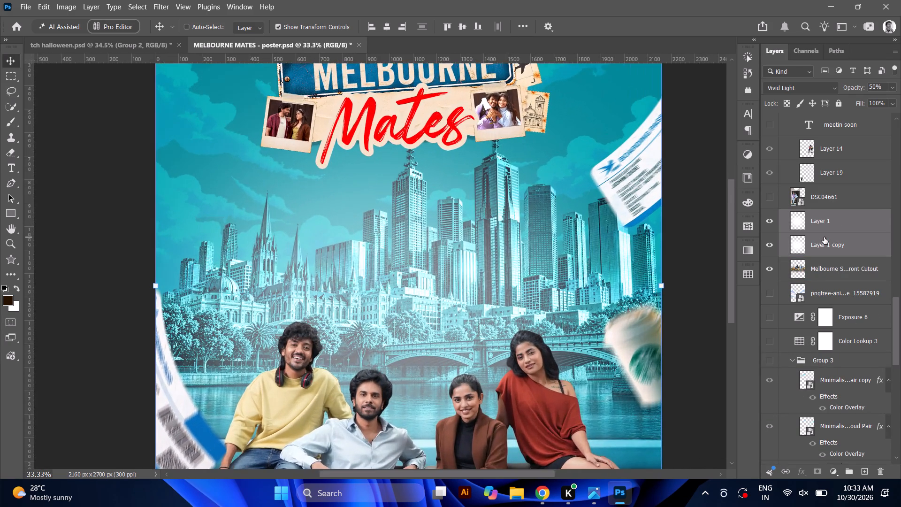
key("ctrl+plus")
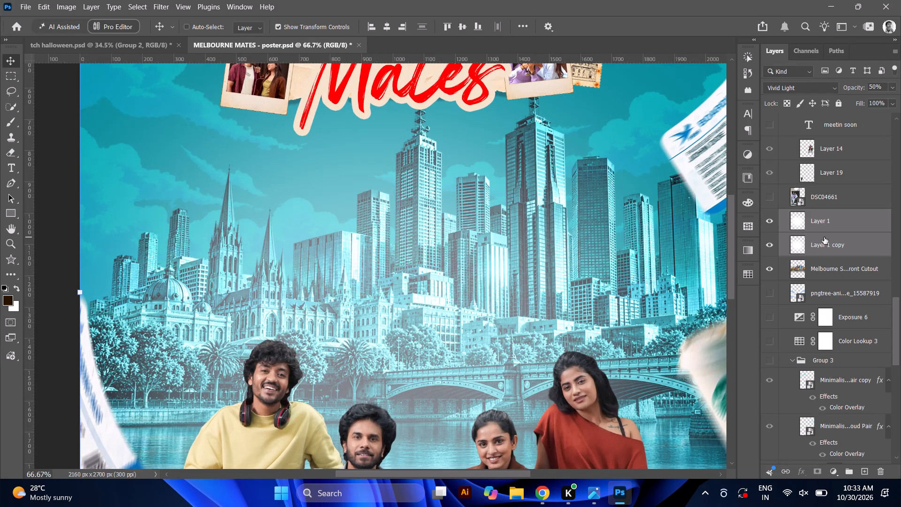
key("ctrl+minus")
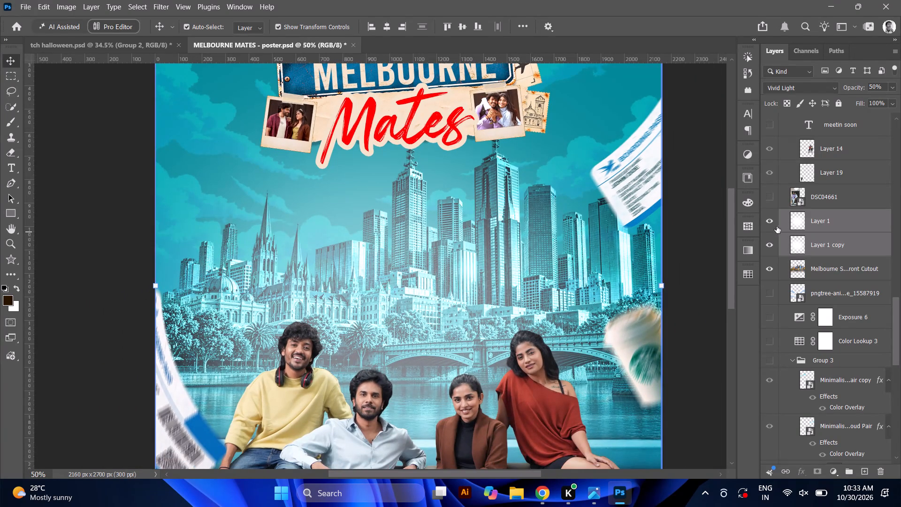
Hide Layer 1 and compare the skyline with Layer 1 copy switched off and on, leaving the copy visible.
left_click(767, 221)
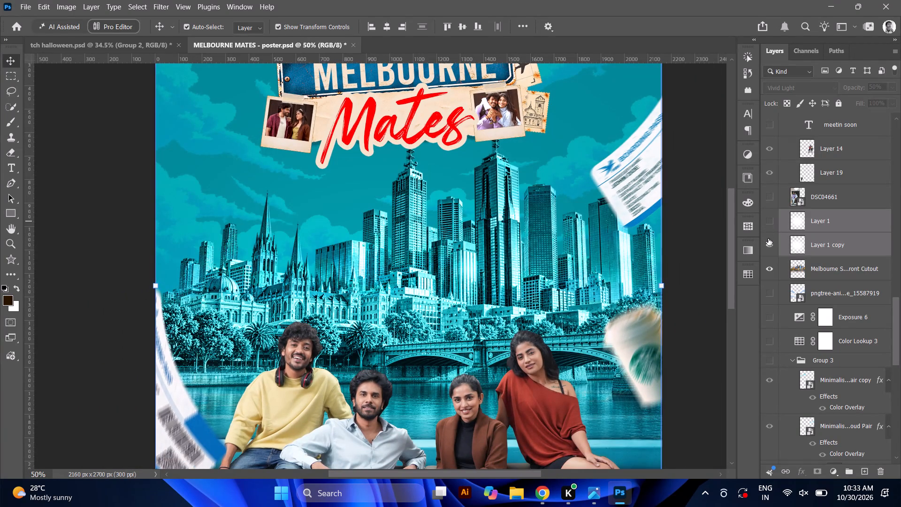
left_click(818, 241)
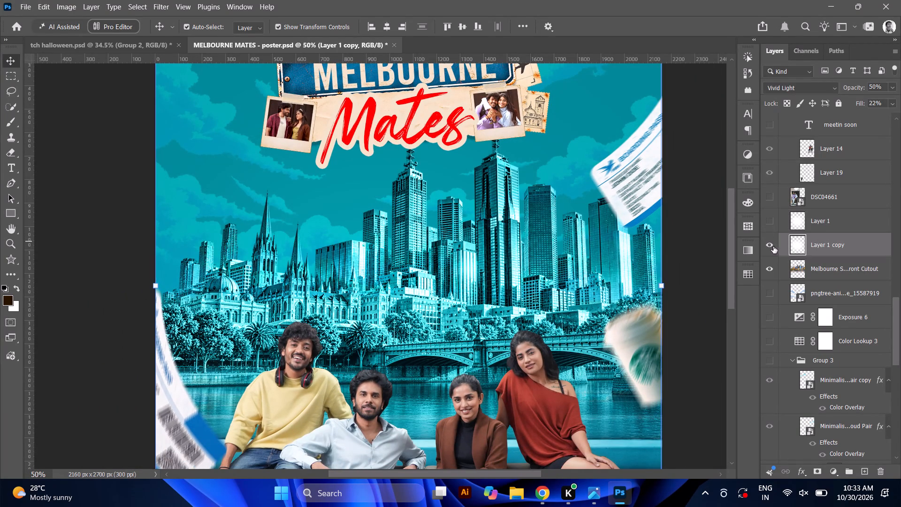
left_click(767, 246)
left_click(767, 246)
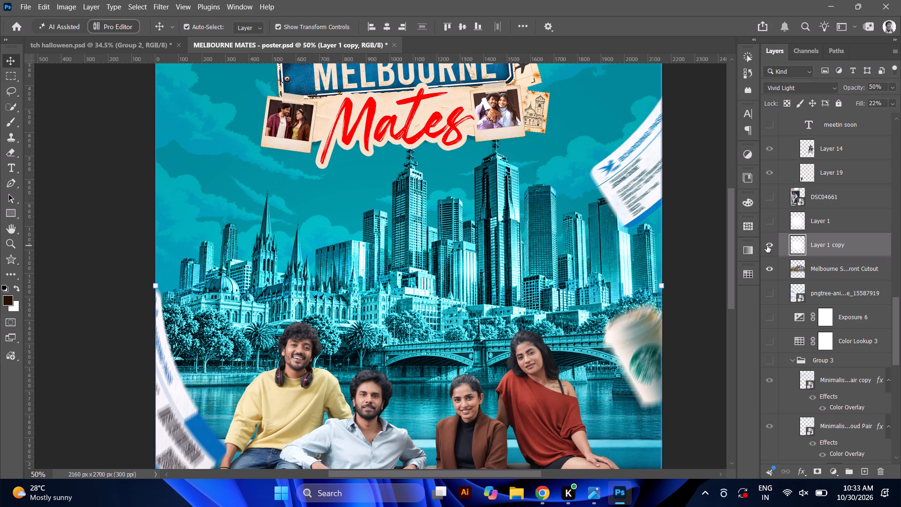
left_click(767, 246)
left_click(767, 246)
Set Layer 1 copy to the Normal blend mode with 100% opacity and 29% fill.
left_click(797, 91)
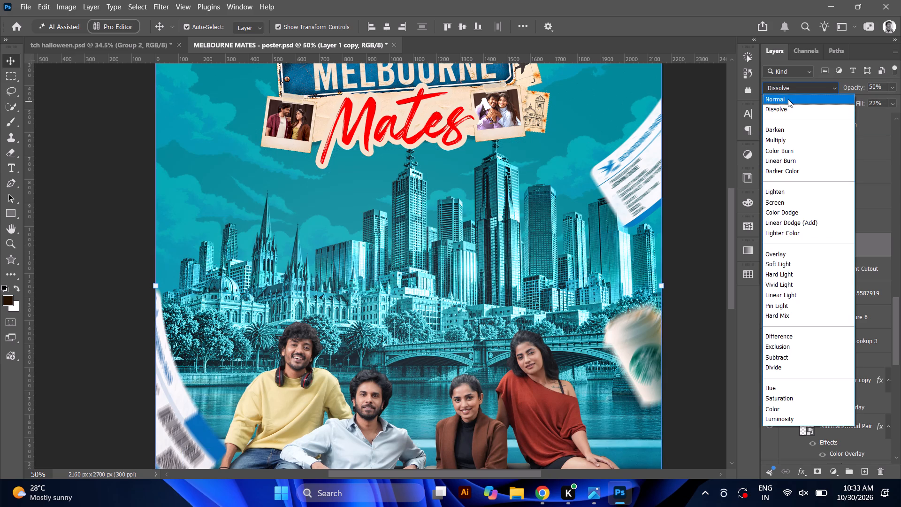
left_click(786, 99)
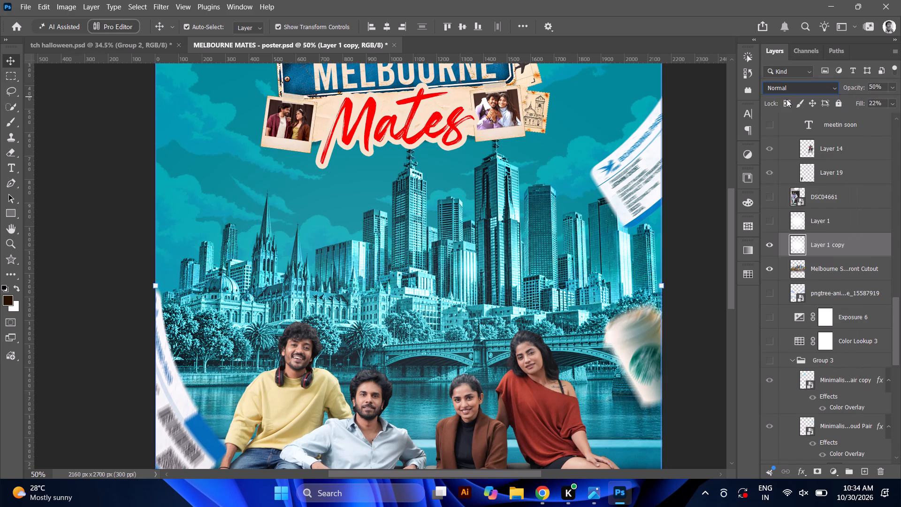
left_click(889, 104)
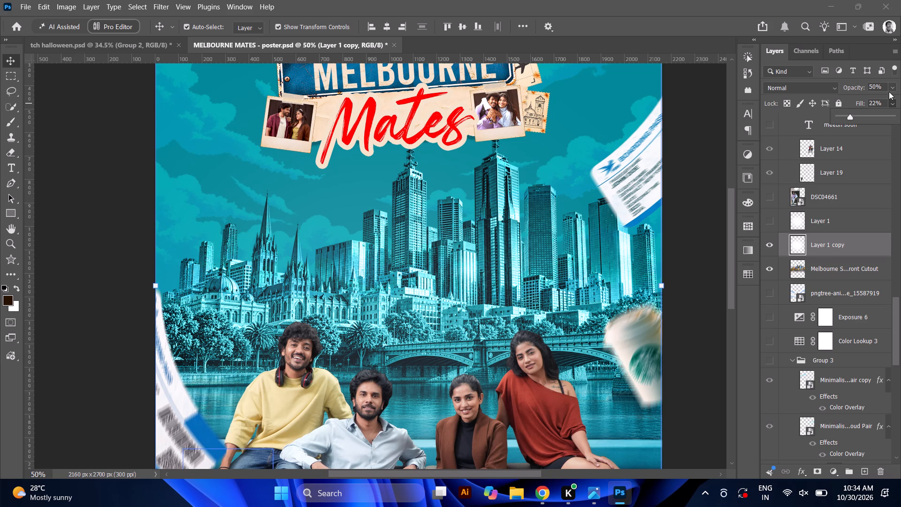
left_click_drag(889, 87, 885, 100)
left_click(885, 100)
left_click_drag(885, 100, 900, 102)
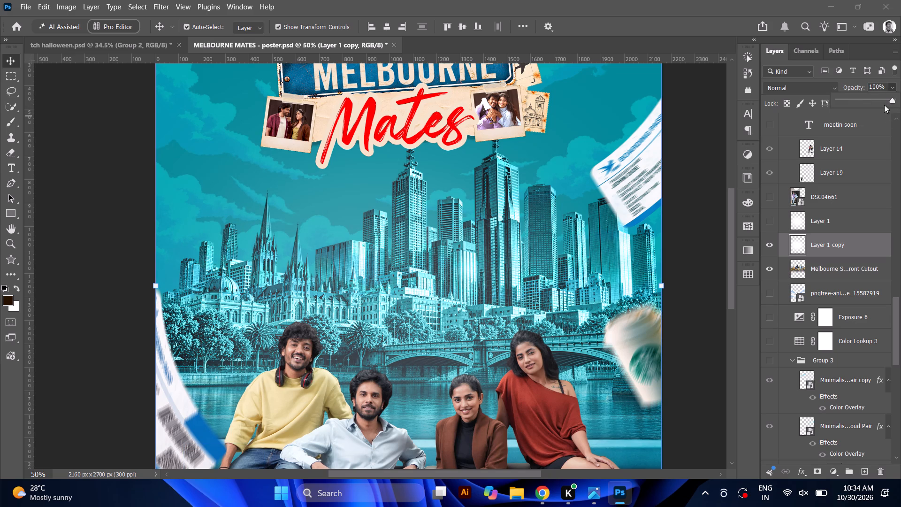
left_click(892, 85)
left_click_drag(891, 102, 863, 117)
left_click(863, 117)
left_click_drag(863, 117, 866, 118)
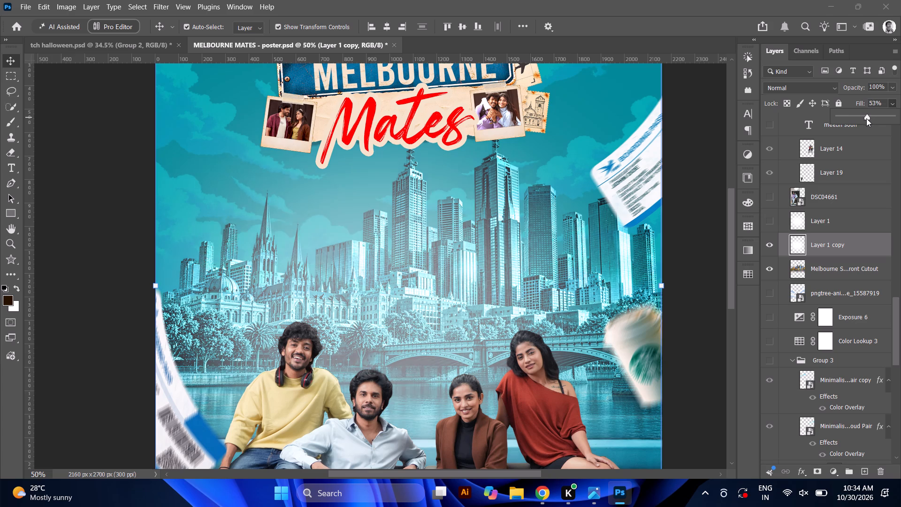
left_click_drag(866, 118, 854, 123)
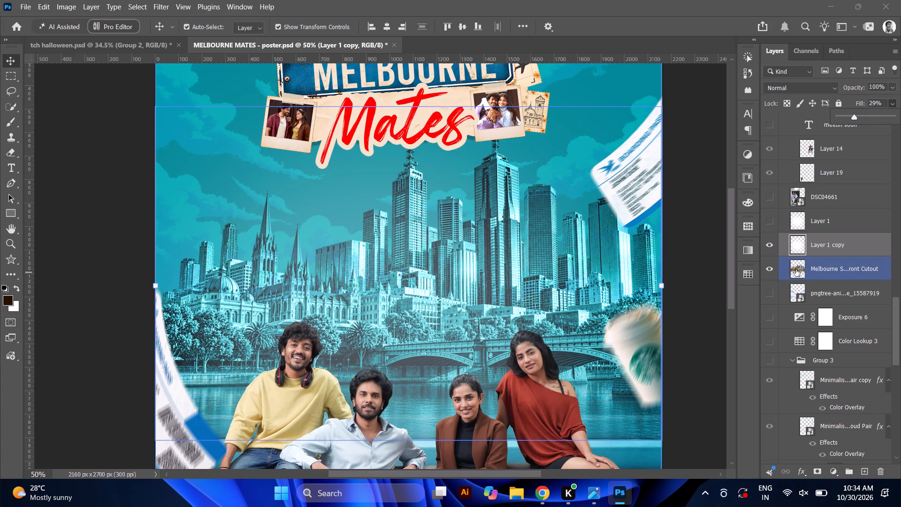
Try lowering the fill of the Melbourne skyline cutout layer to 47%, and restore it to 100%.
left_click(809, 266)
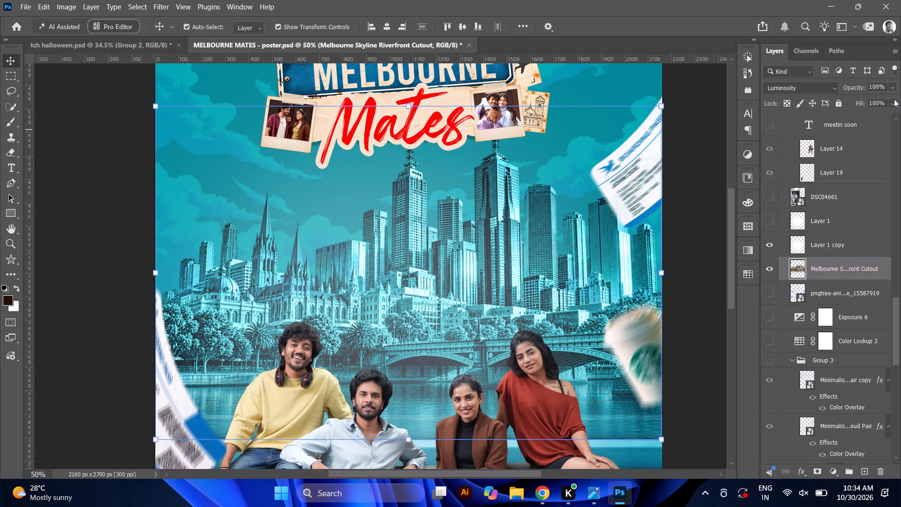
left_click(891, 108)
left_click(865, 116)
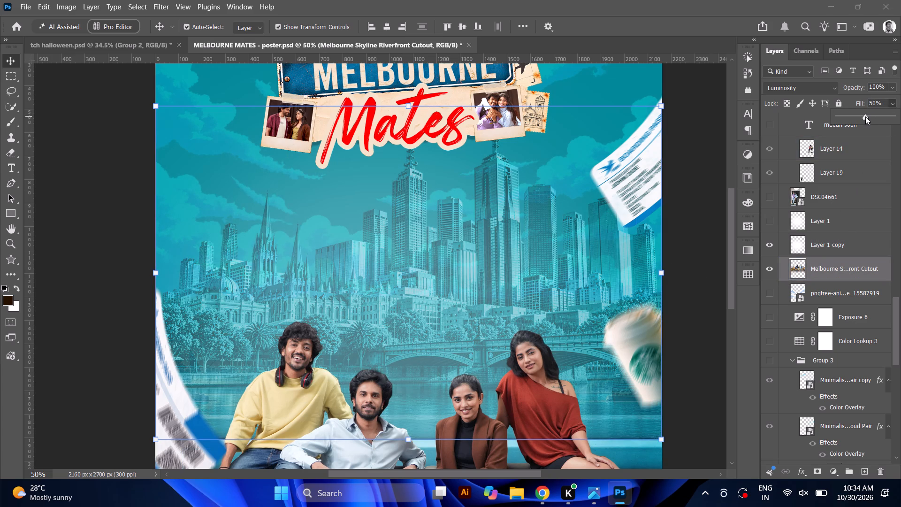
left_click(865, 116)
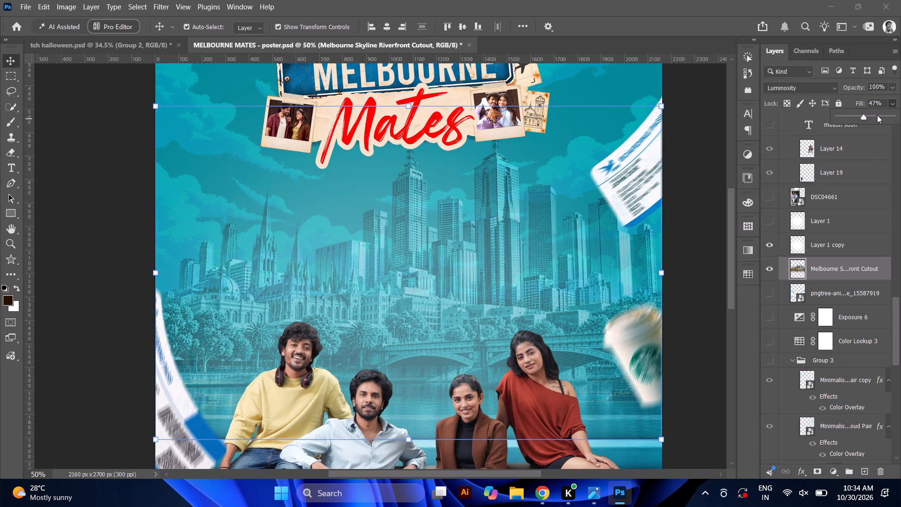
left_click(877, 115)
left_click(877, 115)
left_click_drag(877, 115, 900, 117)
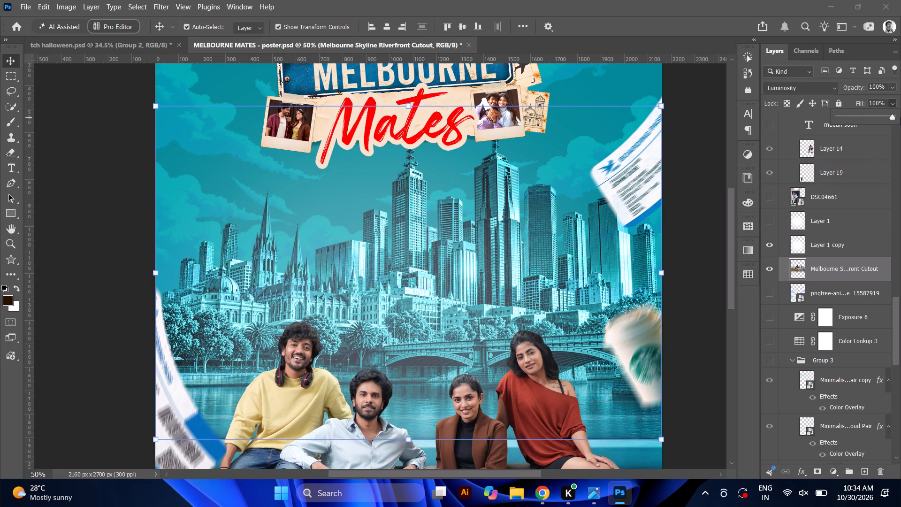
Set the opacity of the Melbourne skyline cutout layer to 57% and check the result across the whole poster.
left_click(888, 88)
left_click(869, 100)
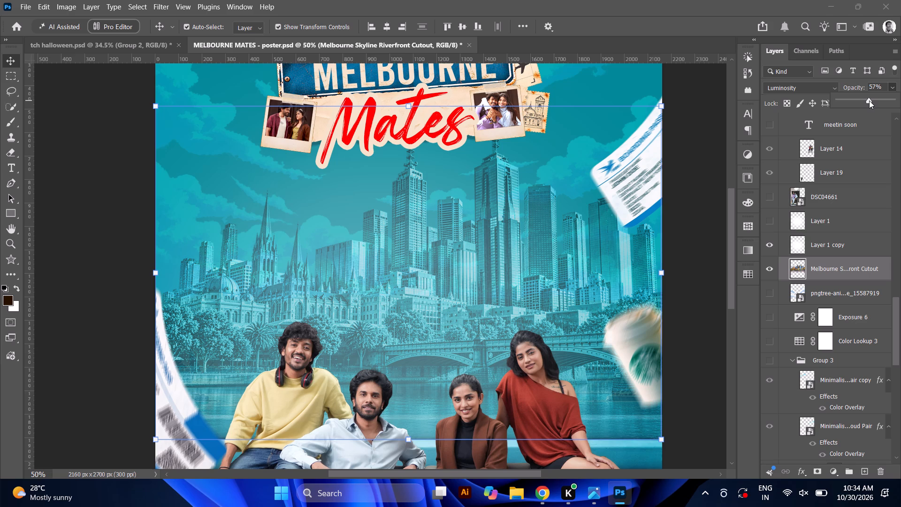
key("ctrl+minus")
key("ctrl+plus")
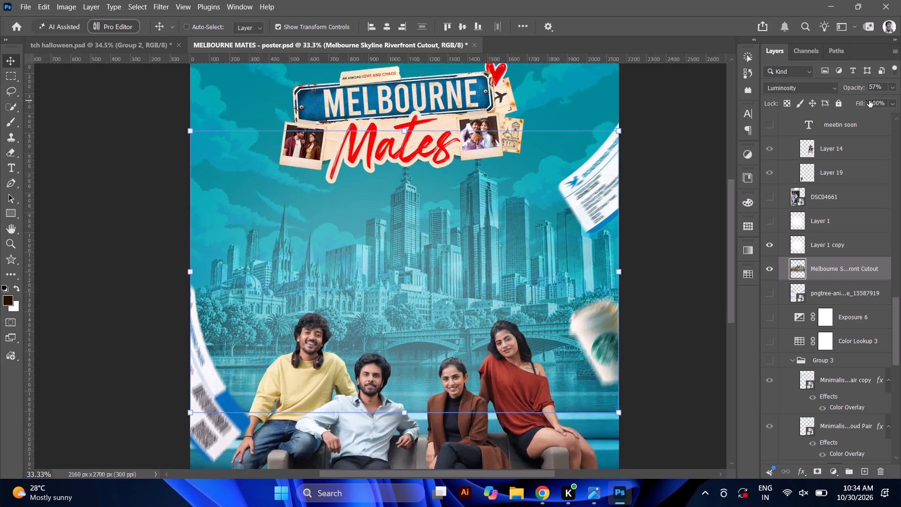
key("ctrl+plus")
key("ctrl+minus")
key("ctrl+minus")
key("ctrl+minus")
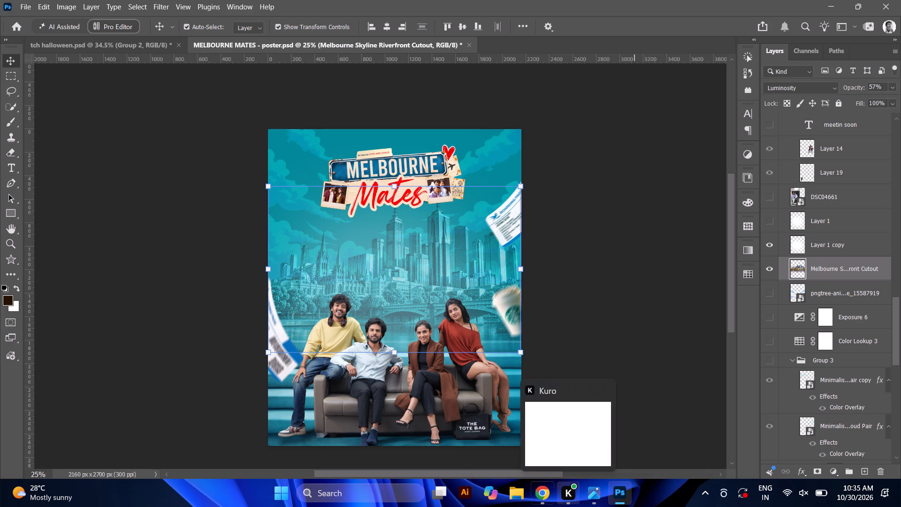
scroll(707, 215, "right", 1)
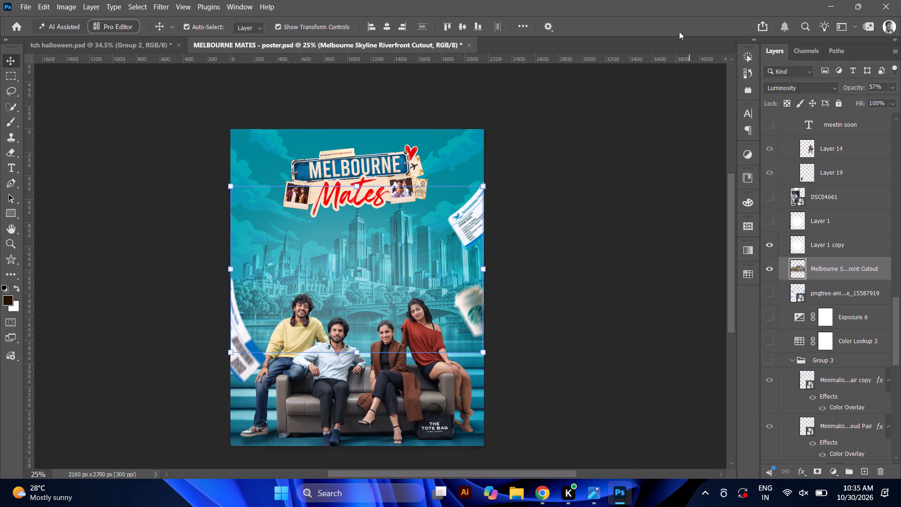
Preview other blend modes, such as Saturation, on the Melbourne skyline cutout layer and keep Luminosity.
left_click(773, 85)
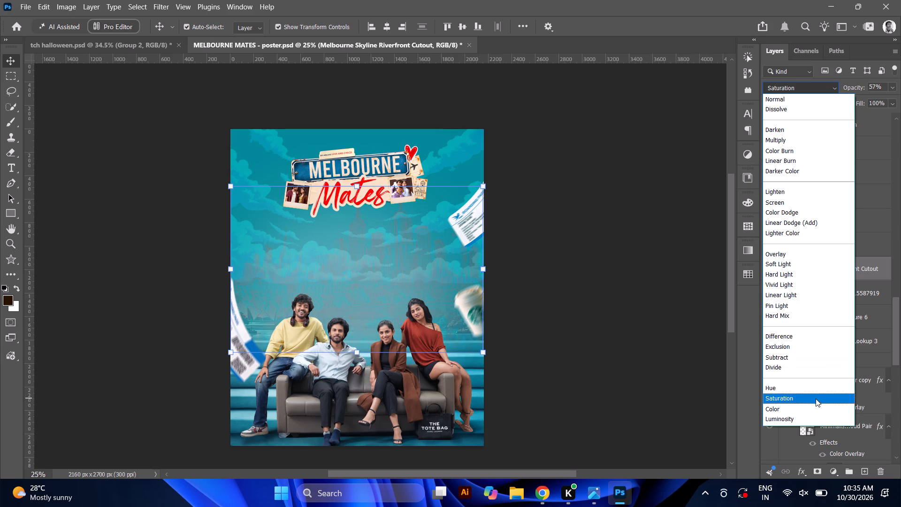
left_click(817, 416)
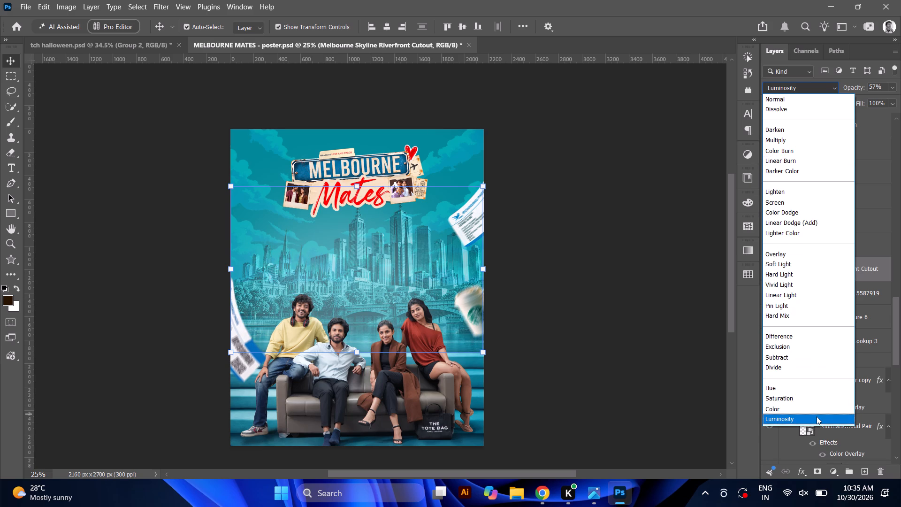
Set the opacity of the Melbourne skyline cutout layer to 100%.
left_click(895, 87)
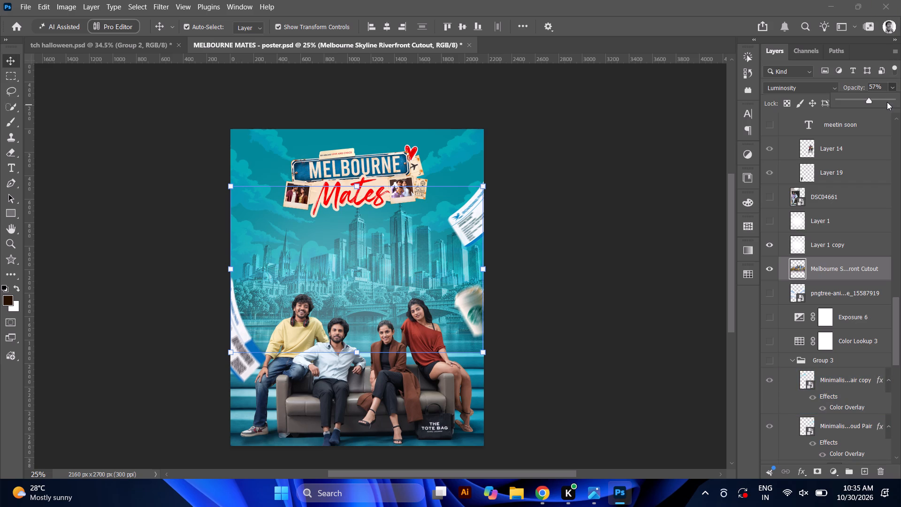
left_click_drag(887, 102, 899, 106)
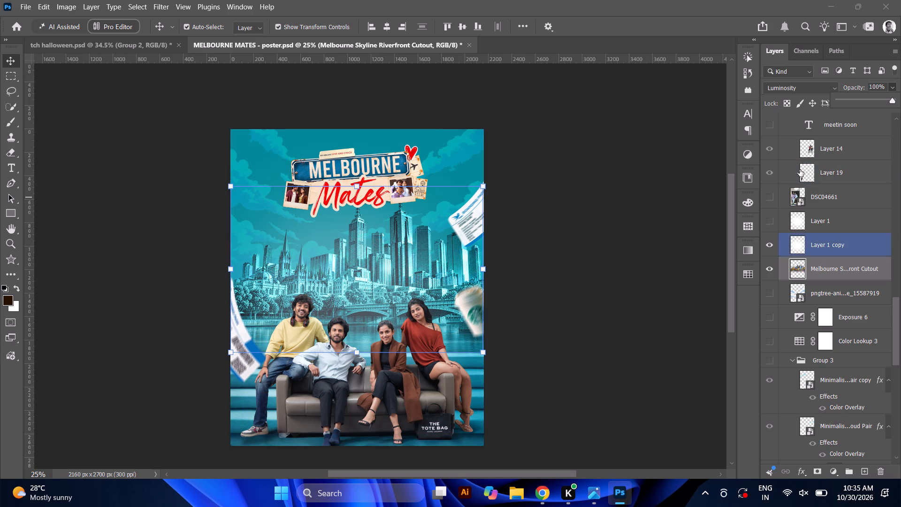
Show Group 2 so that the standing couples appear behind the seated cast.
scroll(779, 149, "up", 1)
right_click(779, 149)
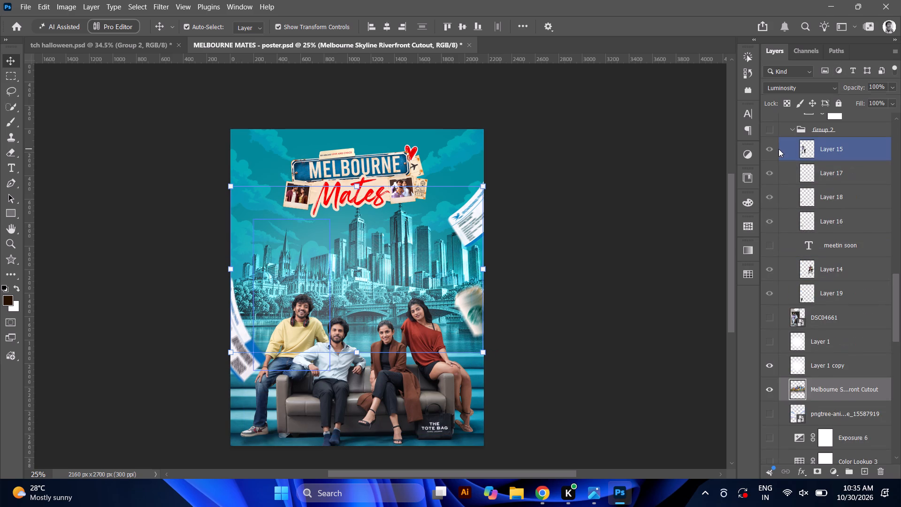
left_click(791, 127)
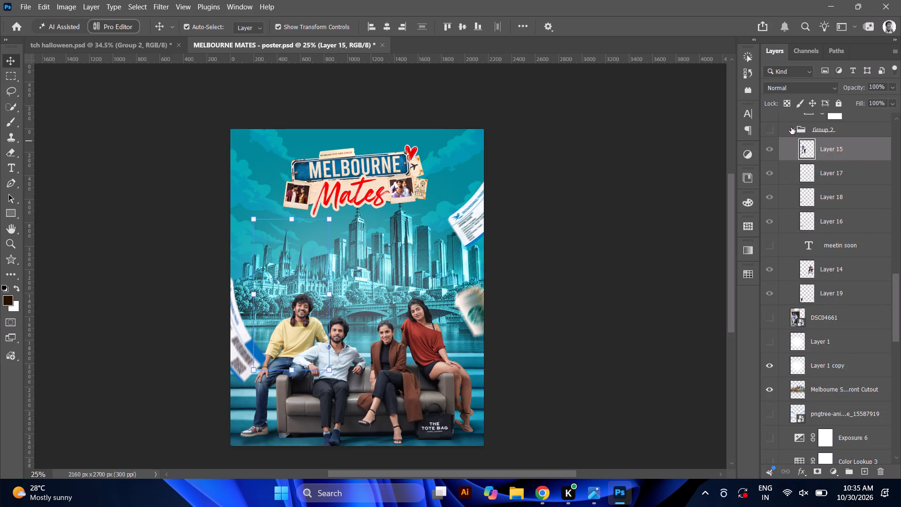
left_click(770, 129)
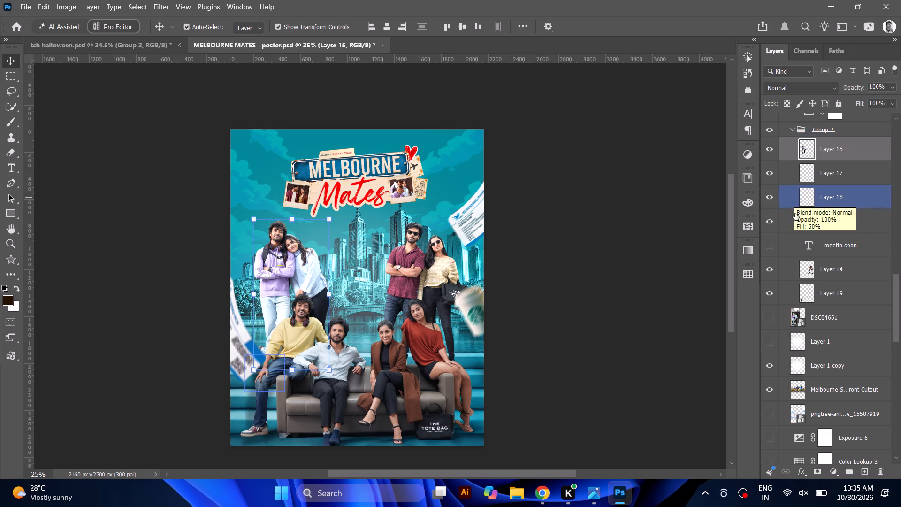
Select the seated cast's layer DSC05473 from the poster and hide it.
left_click(404, 362, "alt")
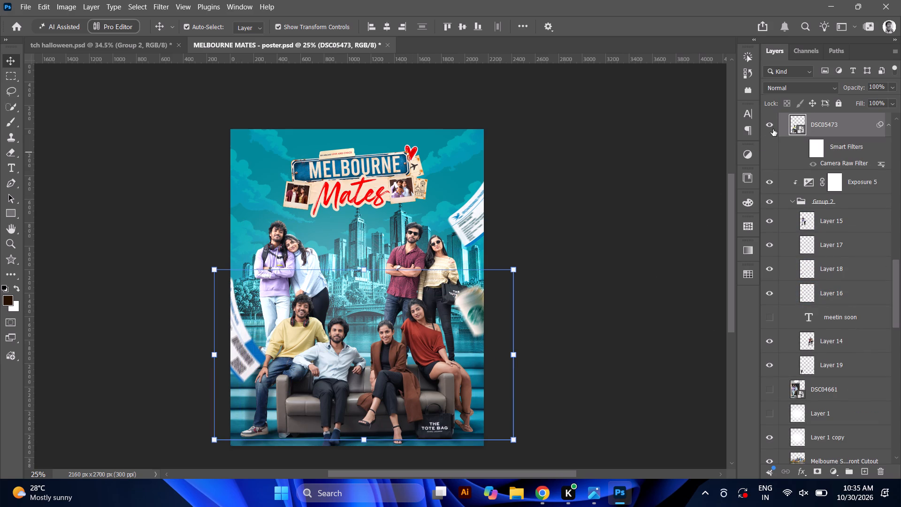
left_click(771, 127)
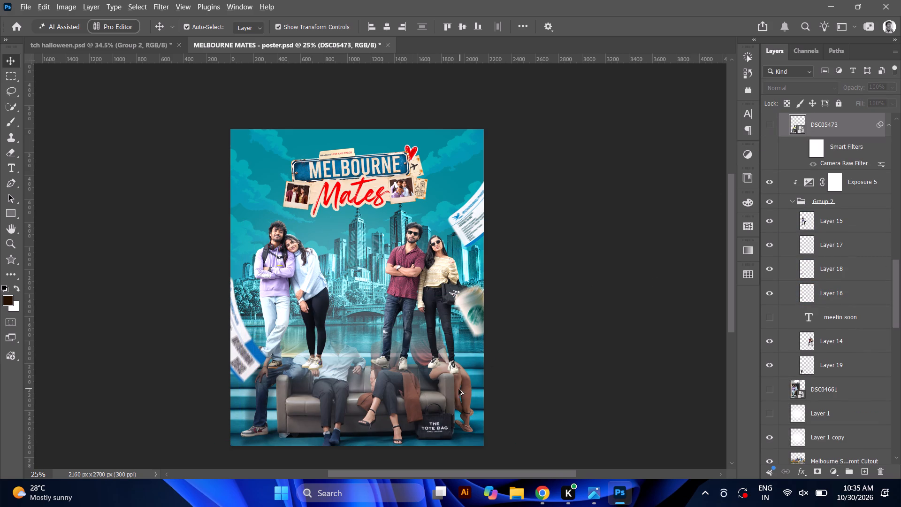
Rename the layer DSC05473 as main.
triple_click(816, 124)
double_click(816, 124)
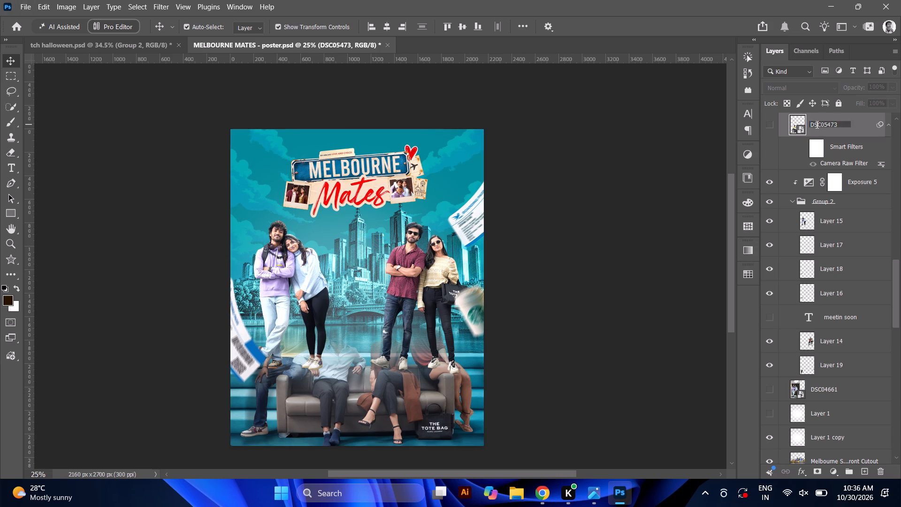
left_click(816, 124)
type("main")
left_click(866, 132)
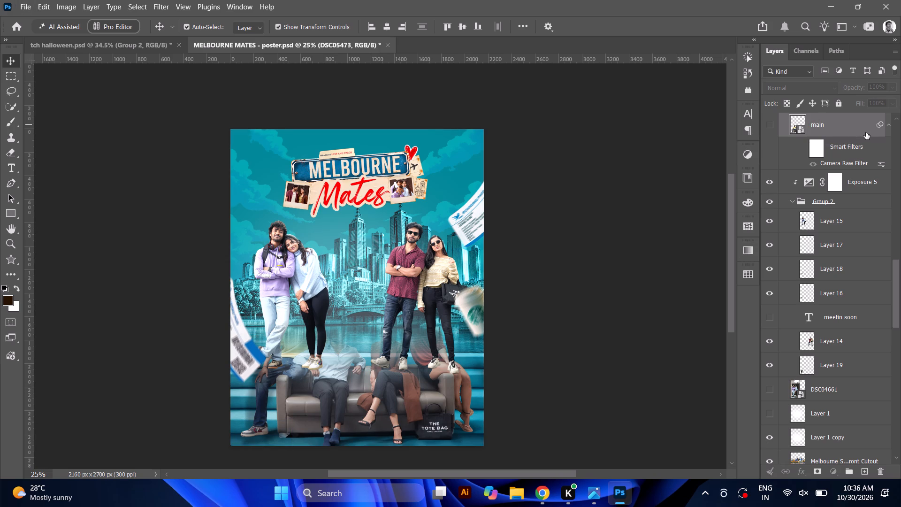
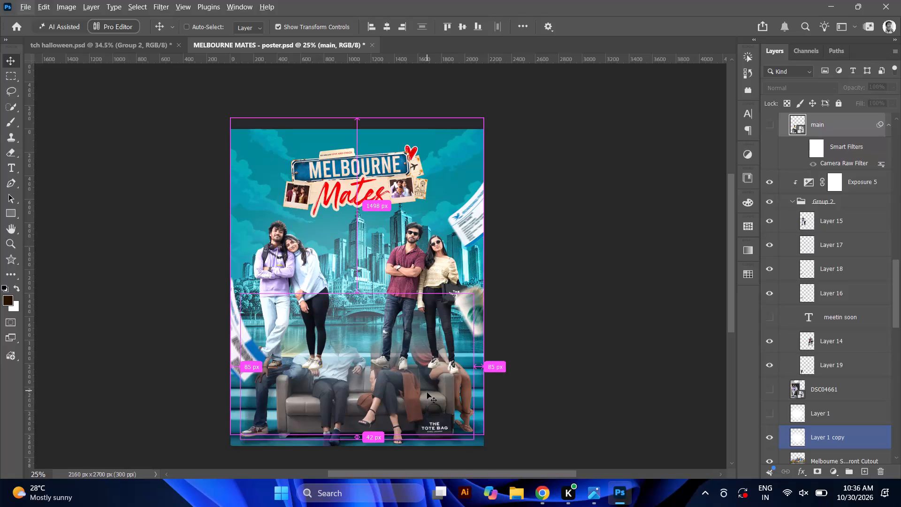
Select the faded sofa-and-legs layer "UNCROP AT THE LEGS AND ADD SHADOW BELOW THE LEGS" from the poster and hide it.
left_click(426, 402, "ctrl")
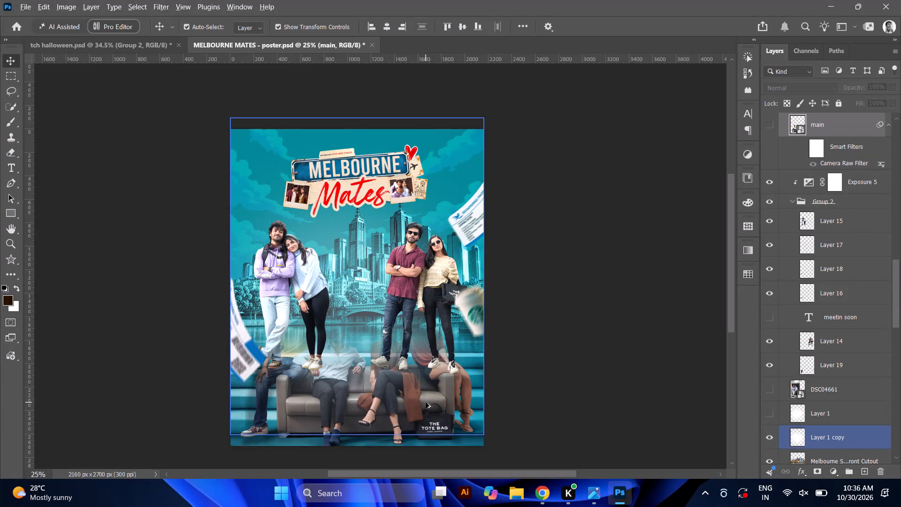
left_click(426, 402, "alt")
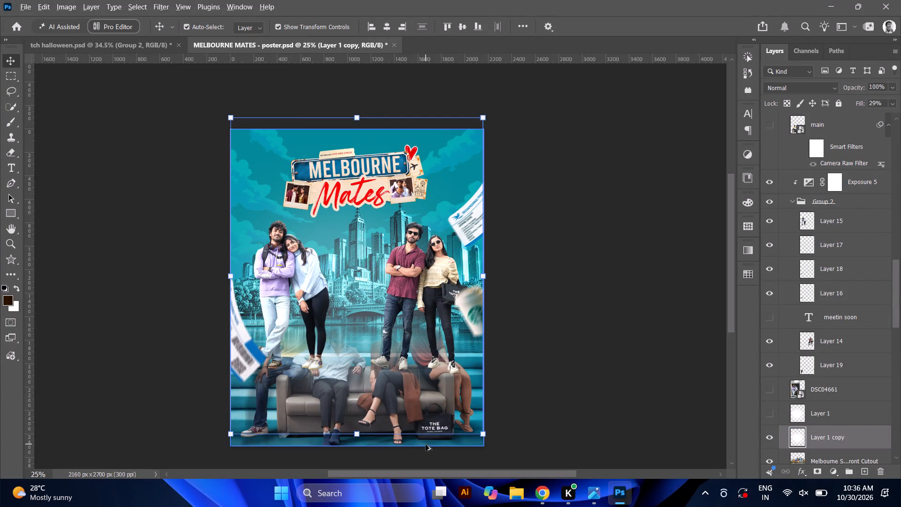
left_click(426, 445, "alt")
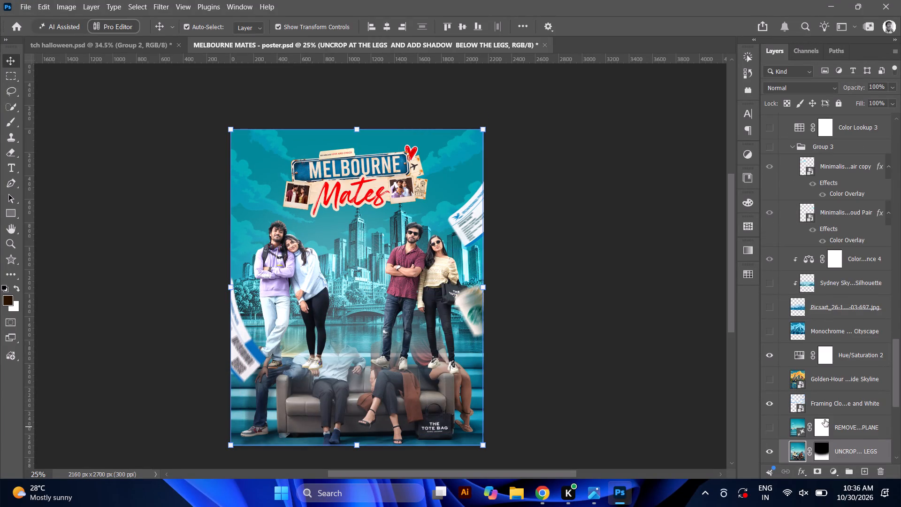
left_click(772, 452)
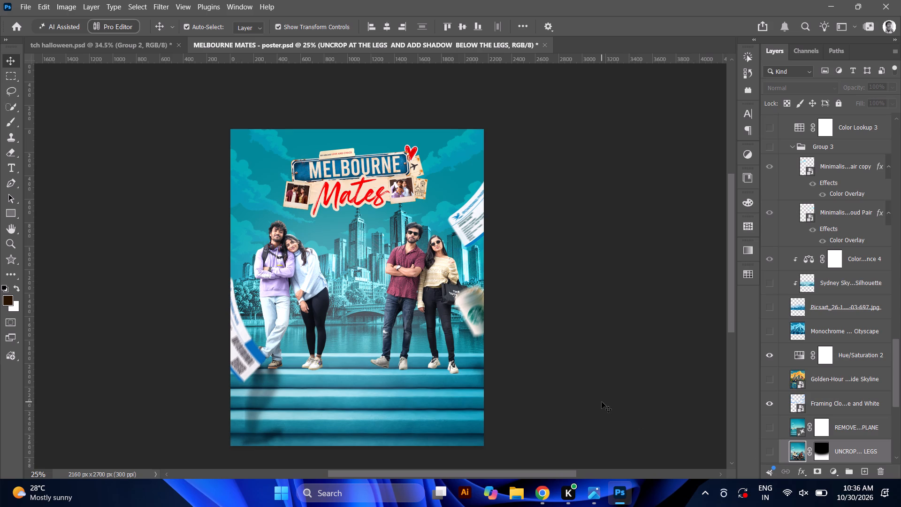
Examine the standing couples on the steps, both up close and in the full poster composition.
key("ctrl+plus")
key("ctrl+plus")
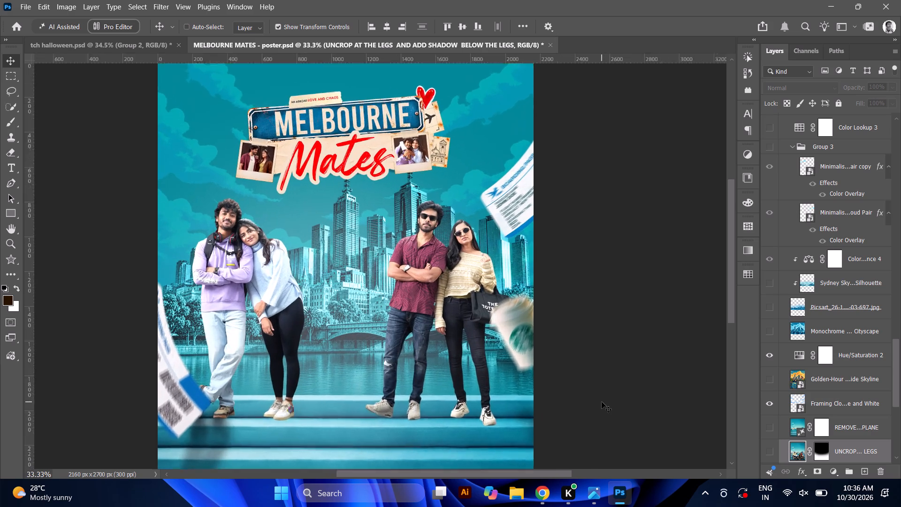
key("ctrl+minus")
key("ctrl+minus")
key("minus")
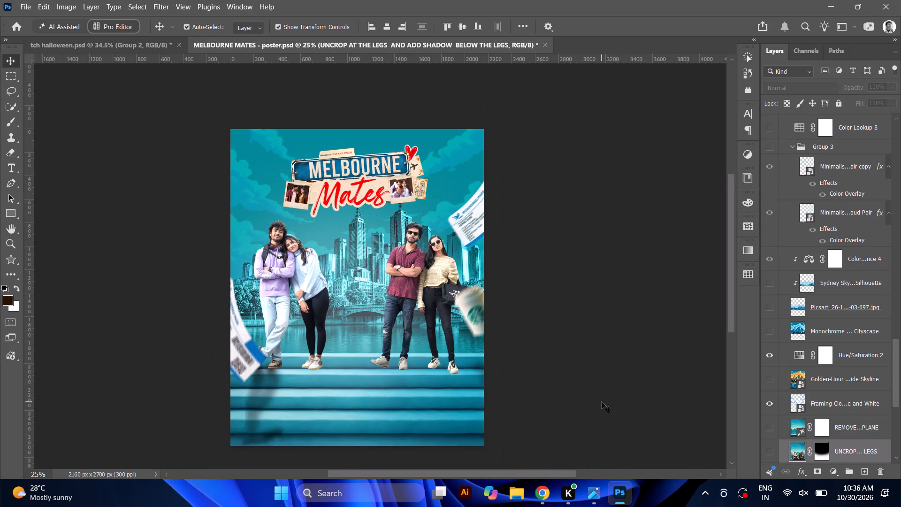
key("ctrl+plus")
key("ctrl+minus")
key("ctrl+plus")
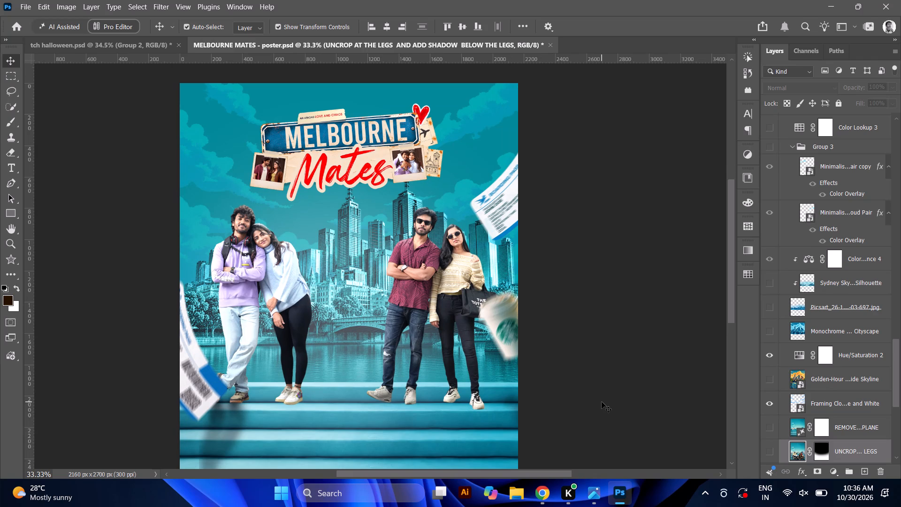
Move the purple-hoodie couple, Layer 15, down the steps and toward the poster's centre, by about 325 px across and 359 px down.
left_click(288, 337, "alt")
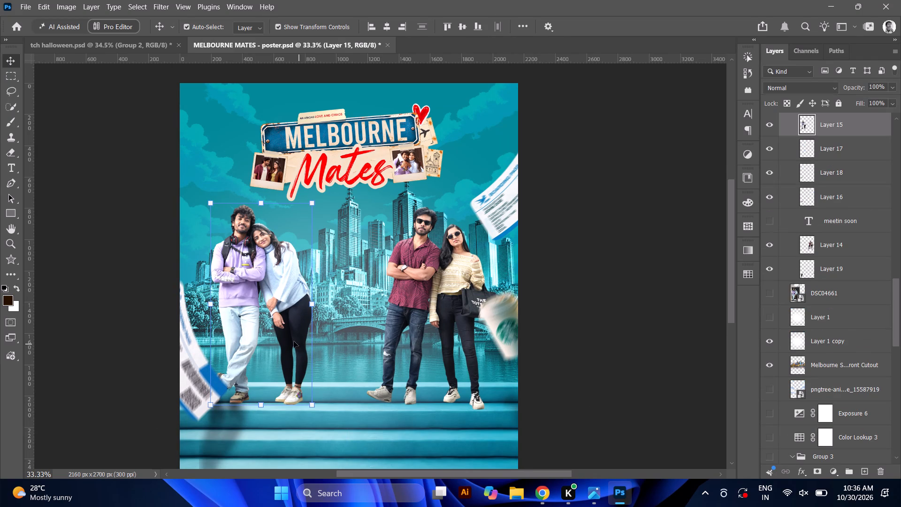
left_click_drag(285, 337, 336, 395)
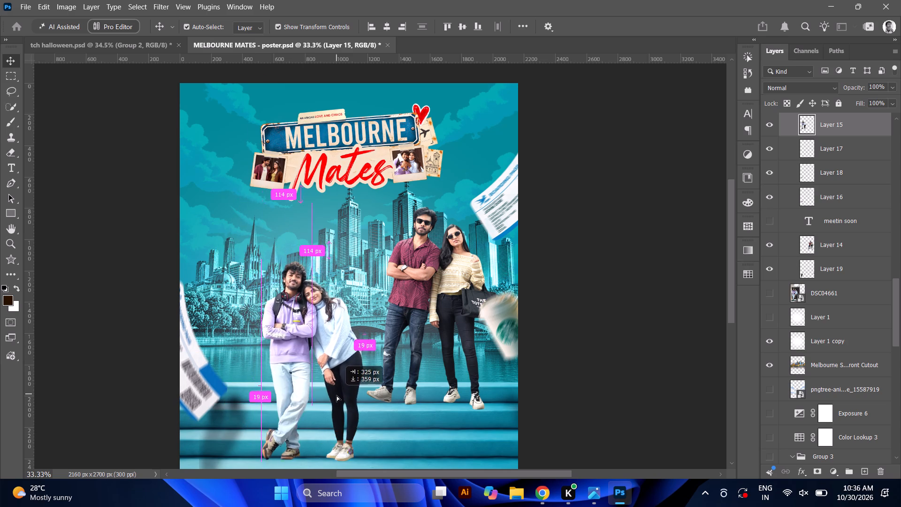
left_click_drag(336, 395, 336, 400)
Enlarge the purple-hoodie couple on Layer 15 proportionally to about 123%.
scroll(336, 400, "down", 3)
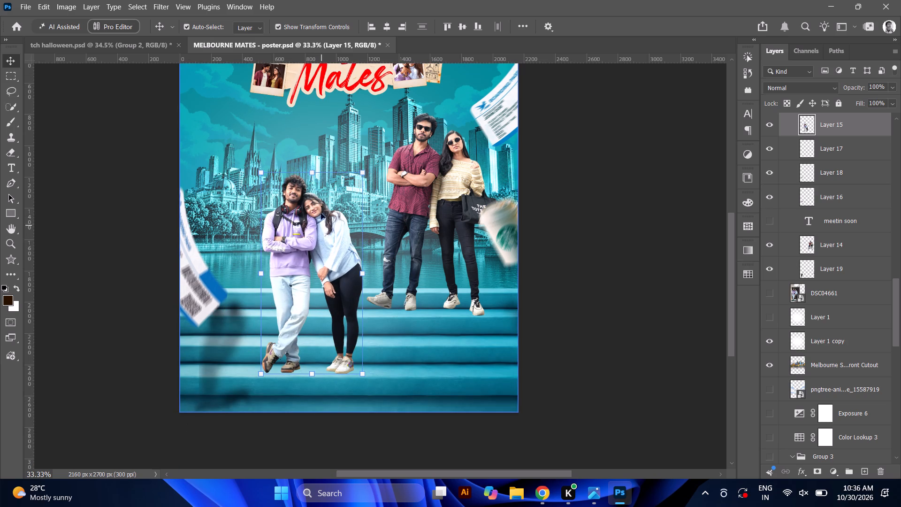
left_click_drag(311, 171, 307, 136)
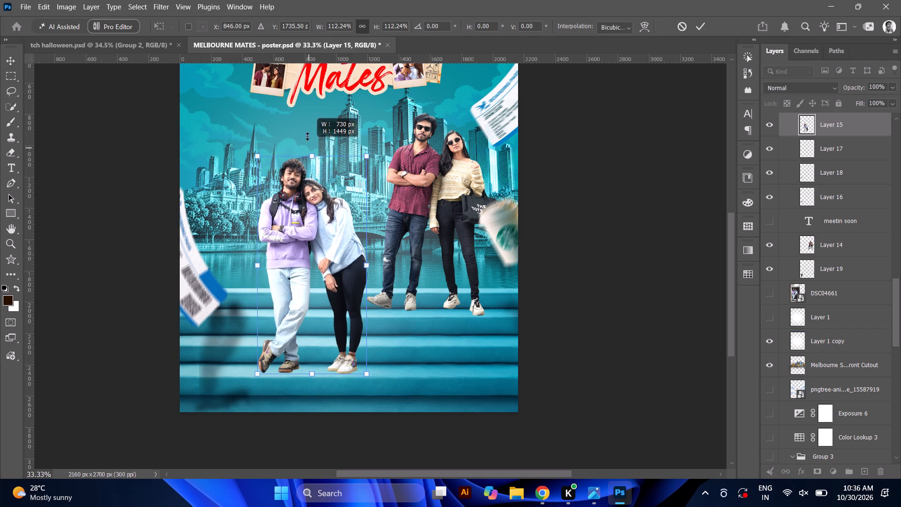
left_click_drag(307, 136, 306, 124)
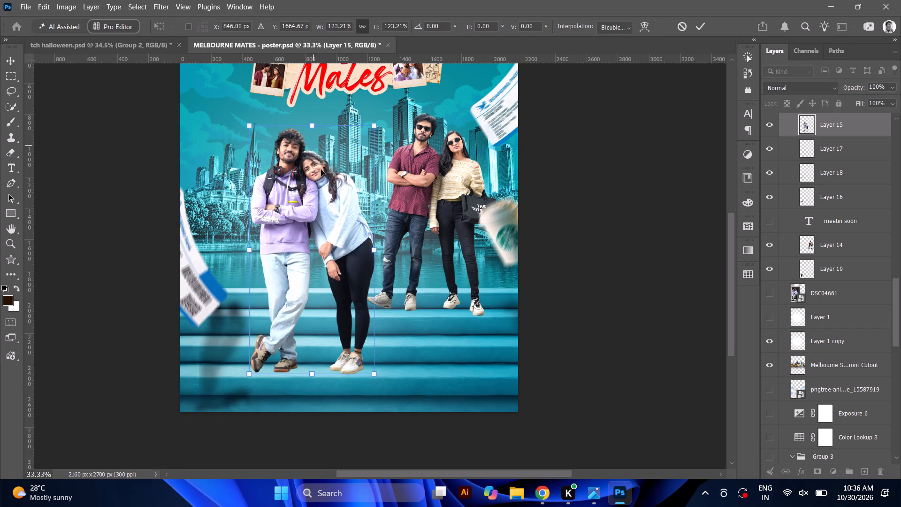
Reposition the enlarged couple on Layer 15 beside the boarding pass, at about X 527 px, Y 1687 px, and apply the transform.
left_click_drag(326, 228, 362, 239)
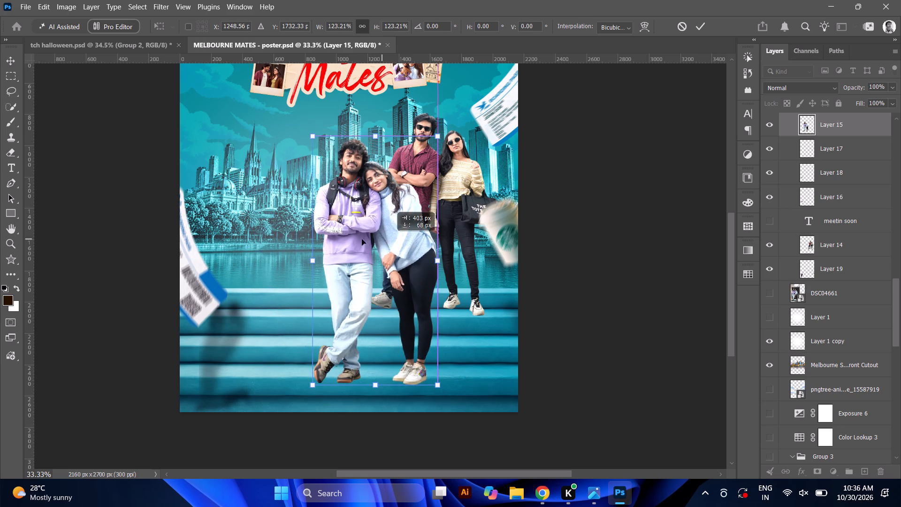
left_click_drag(362, 239, 315, 230)
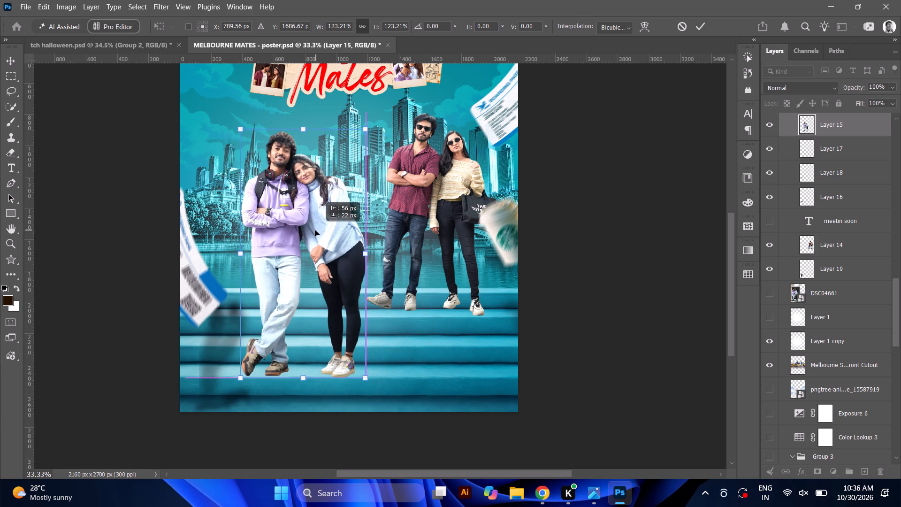
left_click_drag(315, 230, 290, 226)
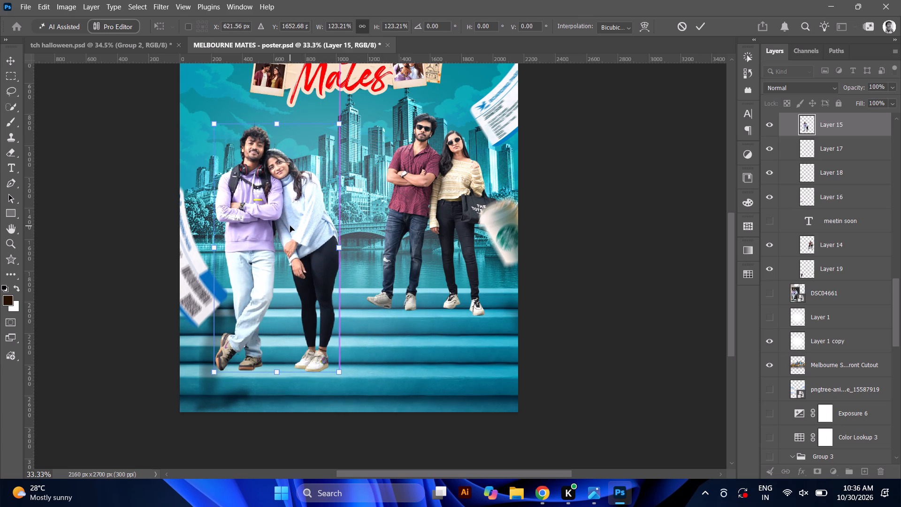
left_click(340, 252)
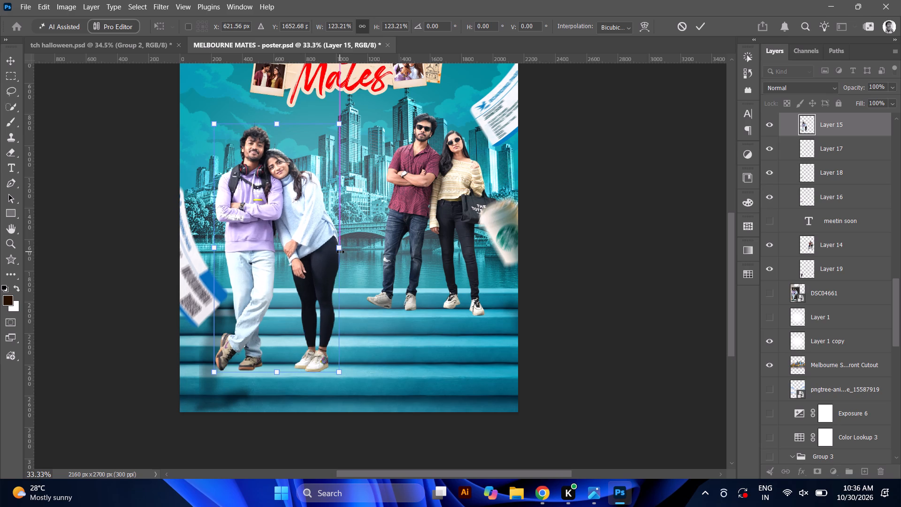
key("ctrl+minus")
key("ctrl+minus")
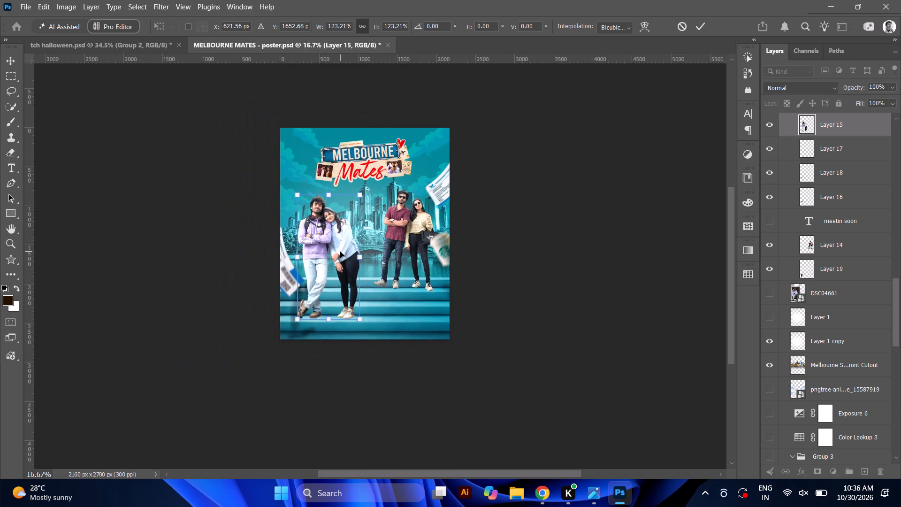
key("ctrl+plus")
scroll(340, 252, "up", 1)
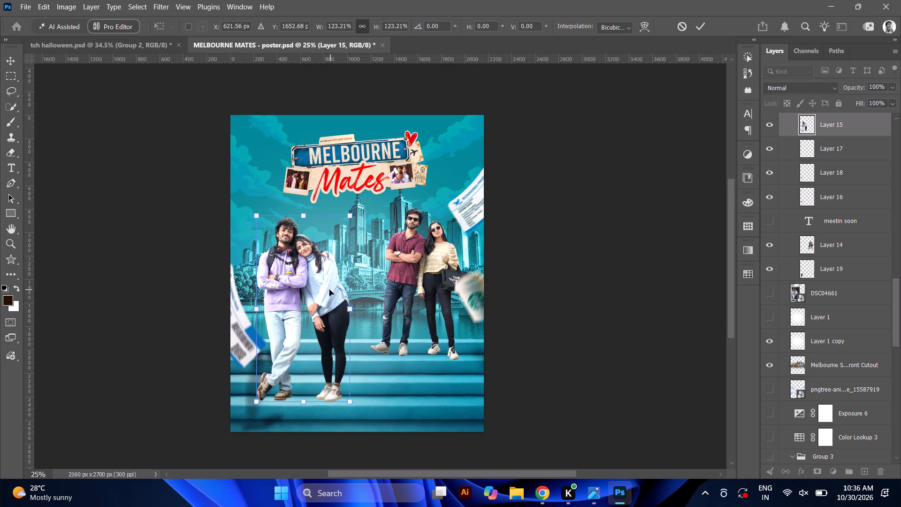
left_click_drag(329, 290, 321, 290)
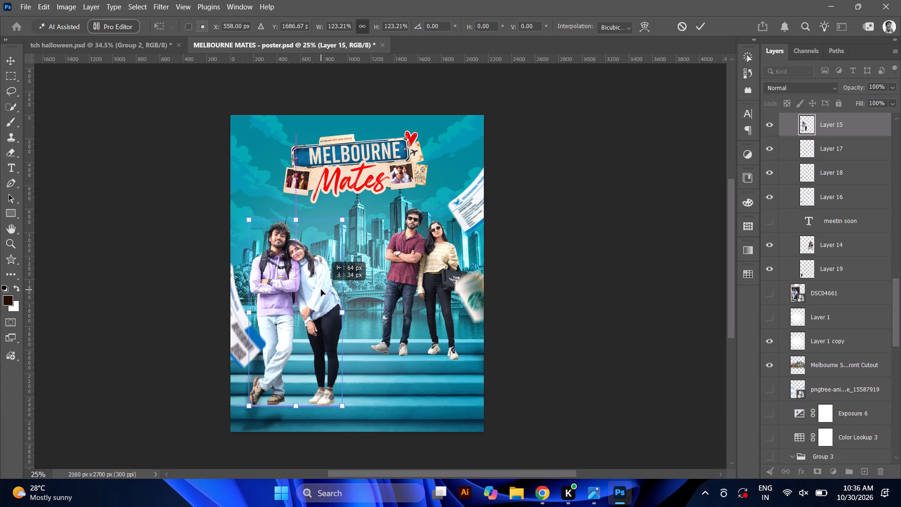
left_click_drag(321, 290, 317, 288)
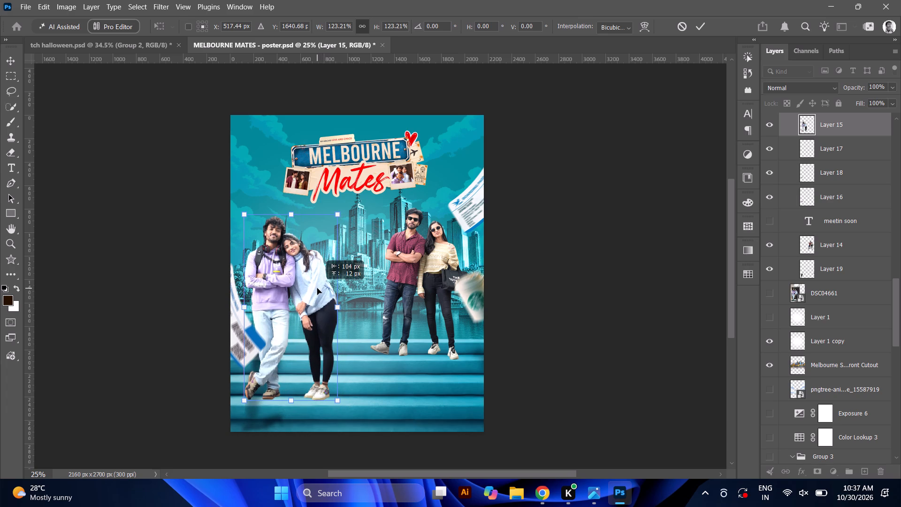
left_click_drag(317, 288, 317, 290)
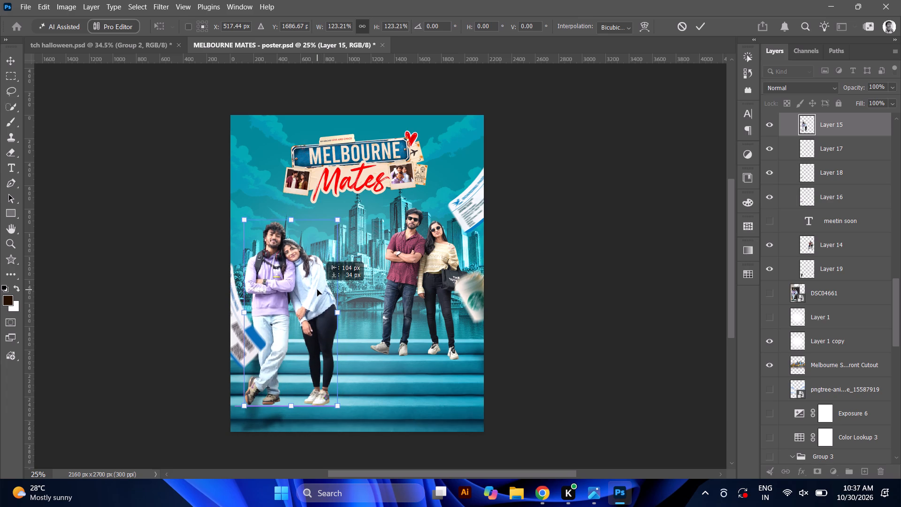
left_click_drag(317, 290, 318, 289)
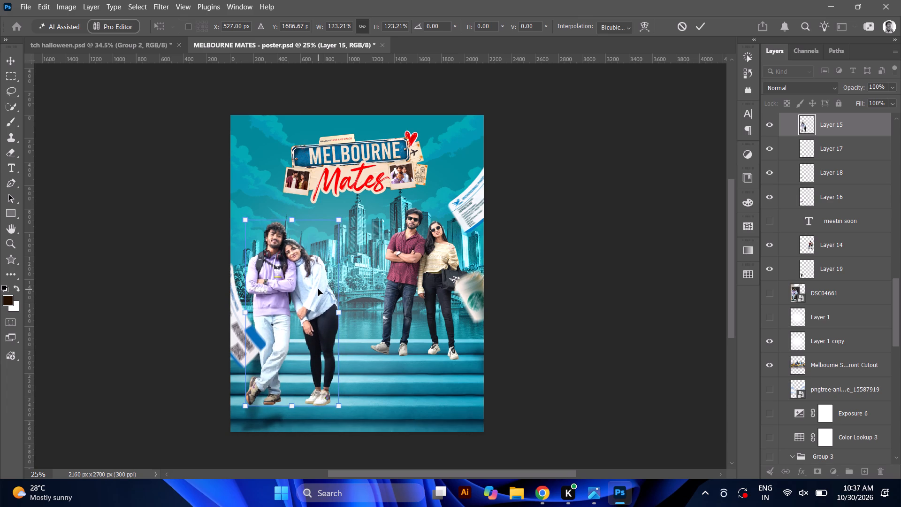
left_click(696, 30)
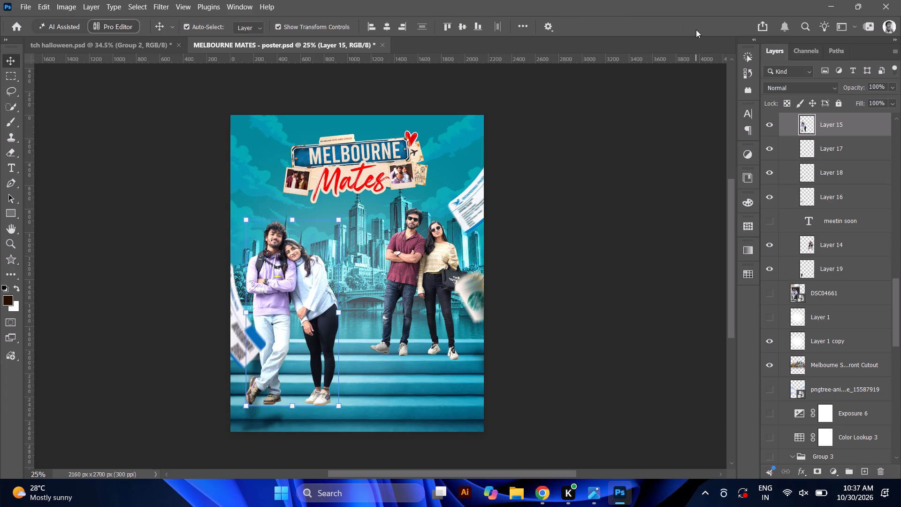
Examine the size and placement of the enlarged purple-hoodie couple against the other couple and the full poster.
key("ctrl+plus")
key("ctrl+plus")
key("plus")
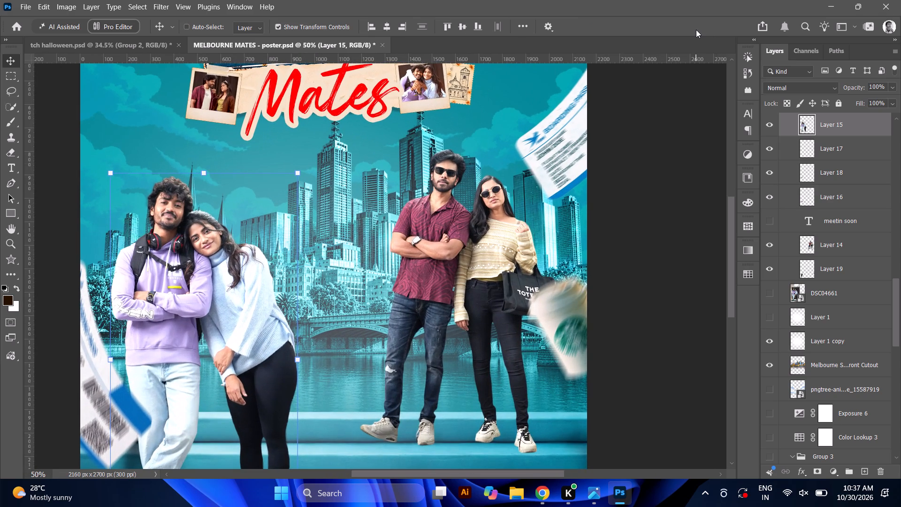
key("ctrl+minus")
key("ctrl+minus")
key("ctrl+minus")
key("ctrl+plus")
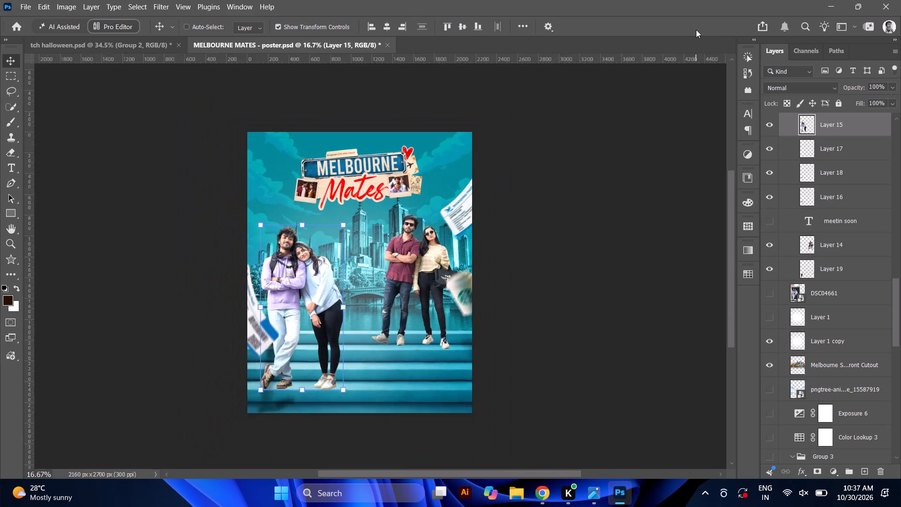
key("ctrl+plus")
key("ctrl+minus")
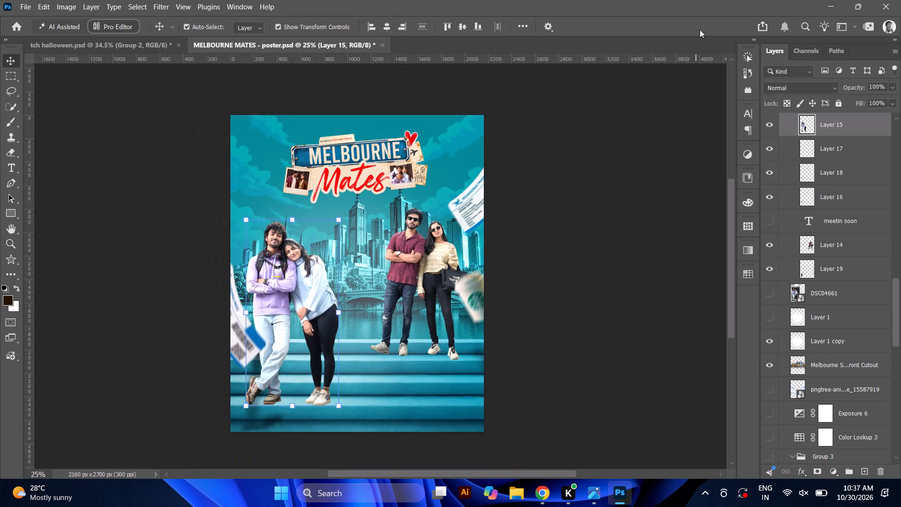
Move the maroon-shirt couple, Layer 14, straight down about 387 px so their feet align with the other couple's.
left_click(418, 253, "alt")
left_click_drag(420, 269, 420, 271)
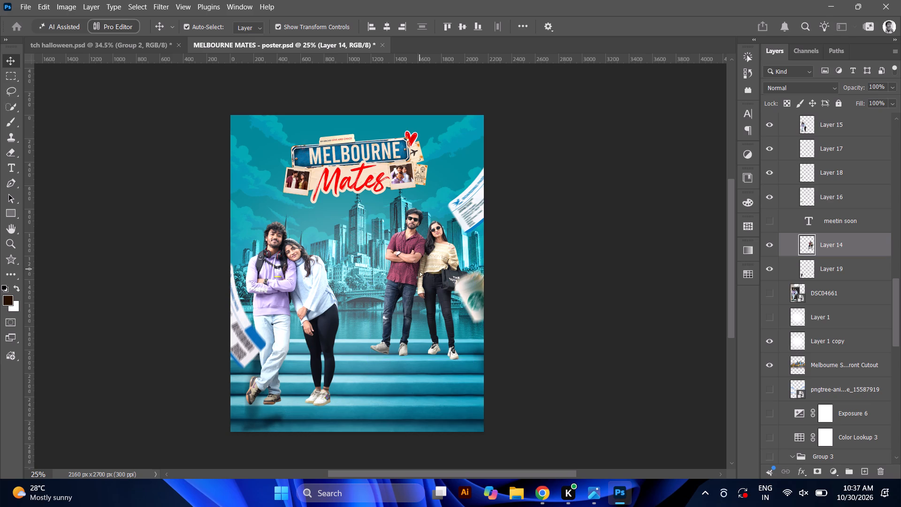
left_click_drag(420, 271, 419, 315)
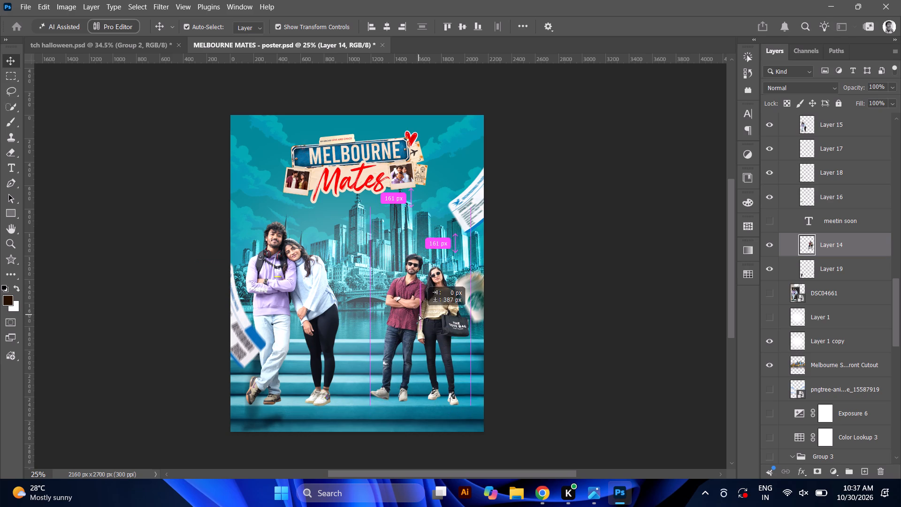
left_click_drag(419, 315, 419, 315)
Enlarge the maroon-shirt couple on Layer 14 proportionally to about 124% to match the other couple's scale.
left_click_drag(422, 253, 420, 210)
left_click(420, 251)
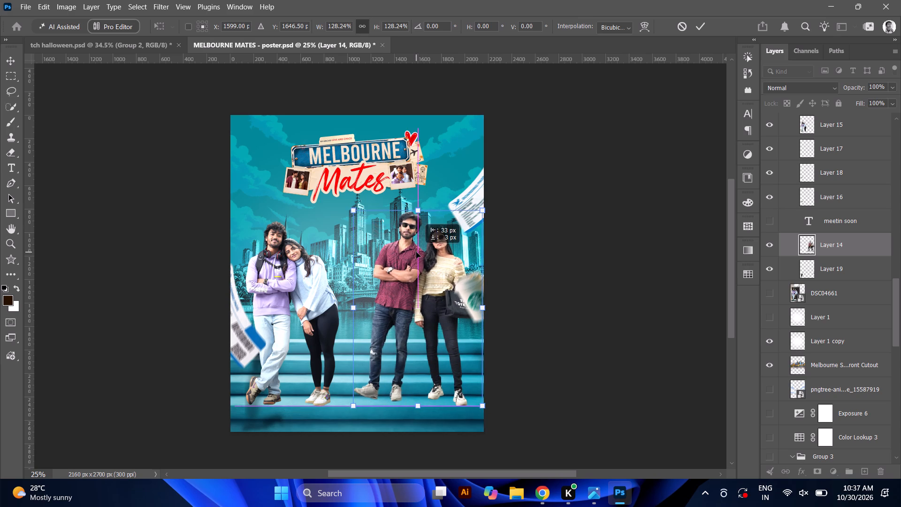
left_click(354, 306)
left_click(354, 306)
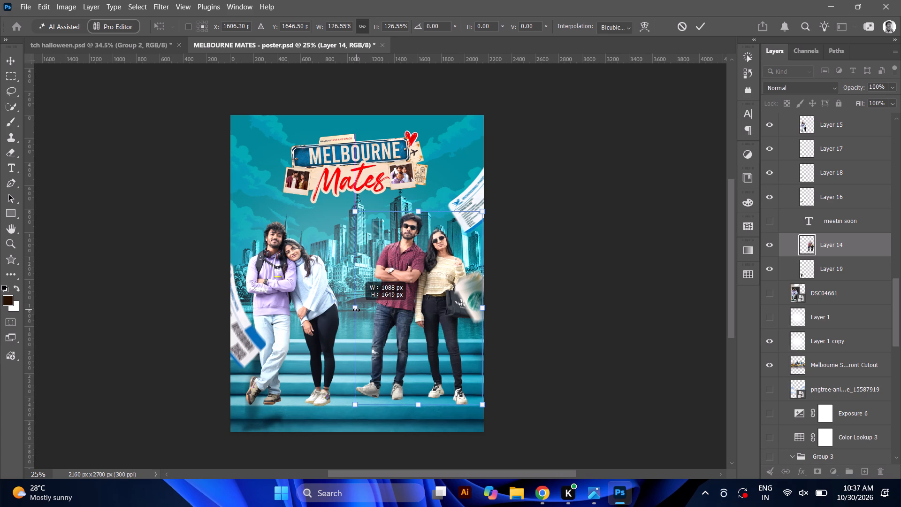
left_click_drag(355, 308, 356, 312)
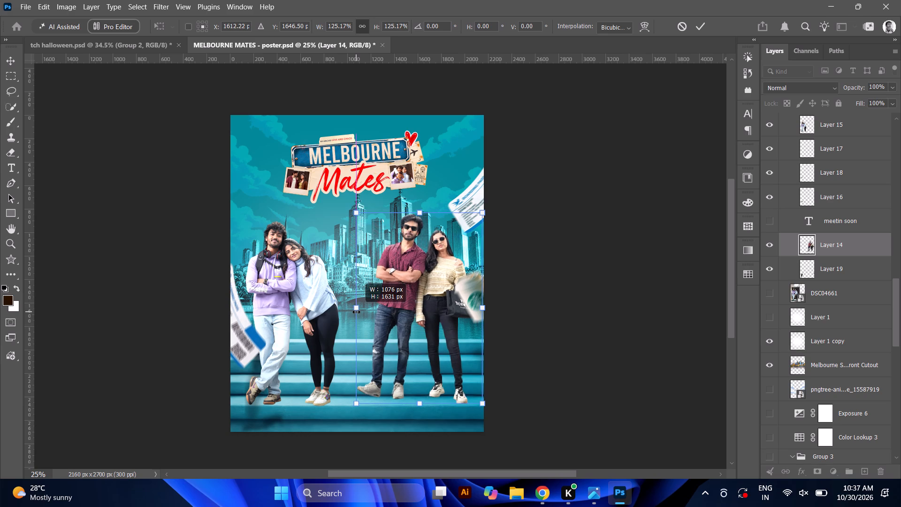
left_click_drag(356, 312, 358, 314)
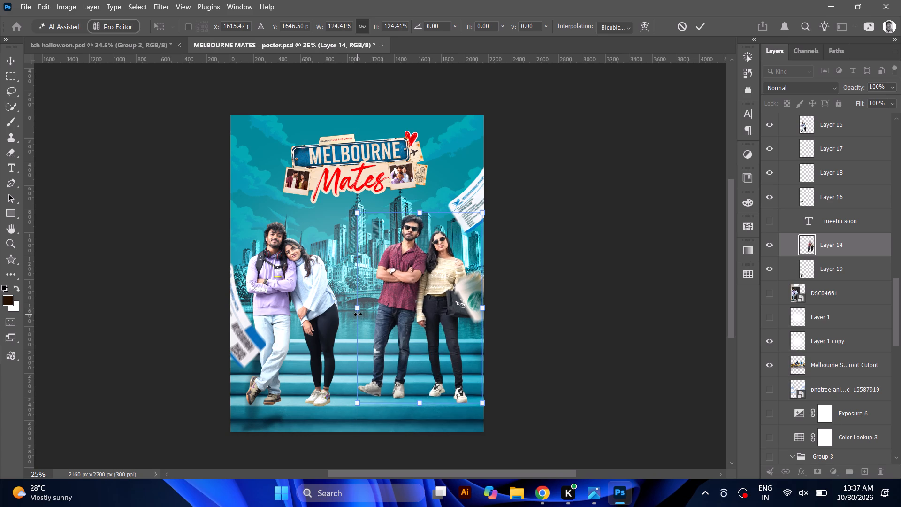
Nudge the enlarged maroon-shirt couple, Layer 14, straight down to about Y 1682 px and apply the transform.
key("Down")
key("Down")
key("Down")
key("Down")
key("Down")
key("Down")
key("Down")
key("Down")
key("Down")
key("Down")
key("Down")
key("Down")
key("Down")
key("Down")
key("Down")
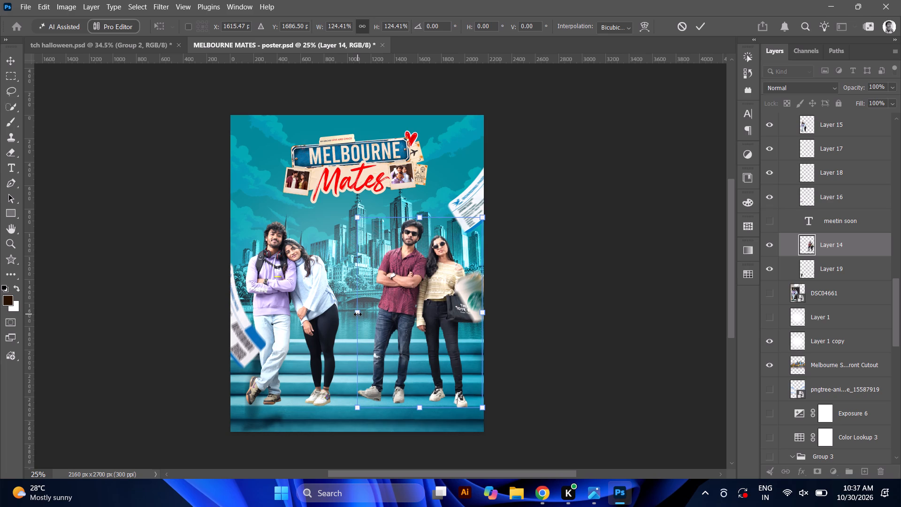
key("Up")
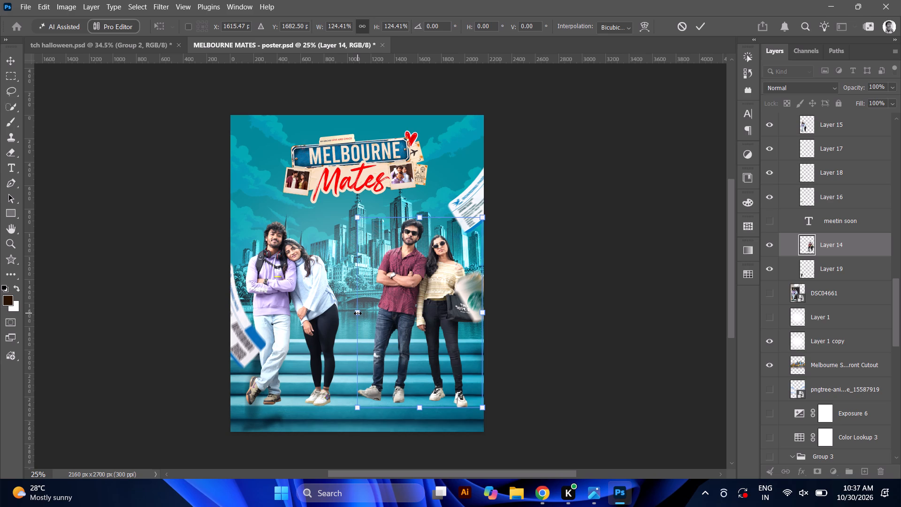
key("ctrl+minus")
key("ctrl+minus")
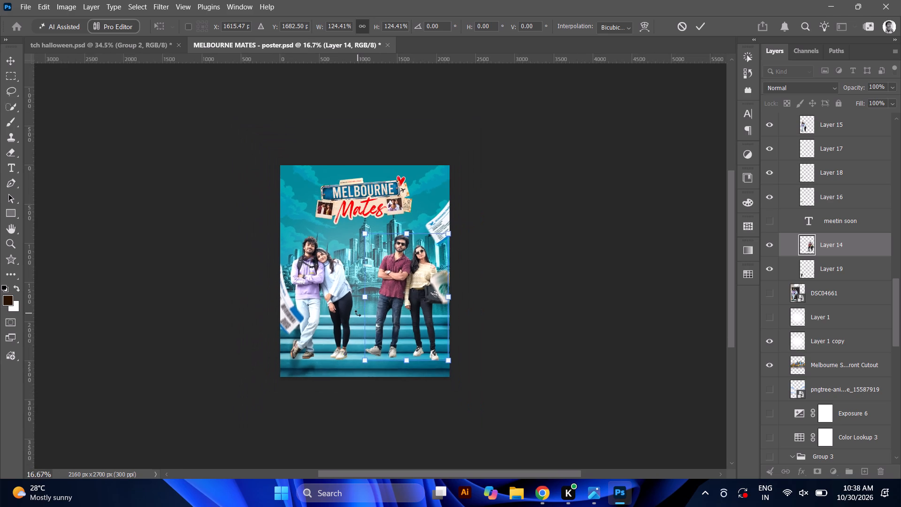
key("ctrl+plus")
key("ctrl+plus")
key("ctrl+plus")
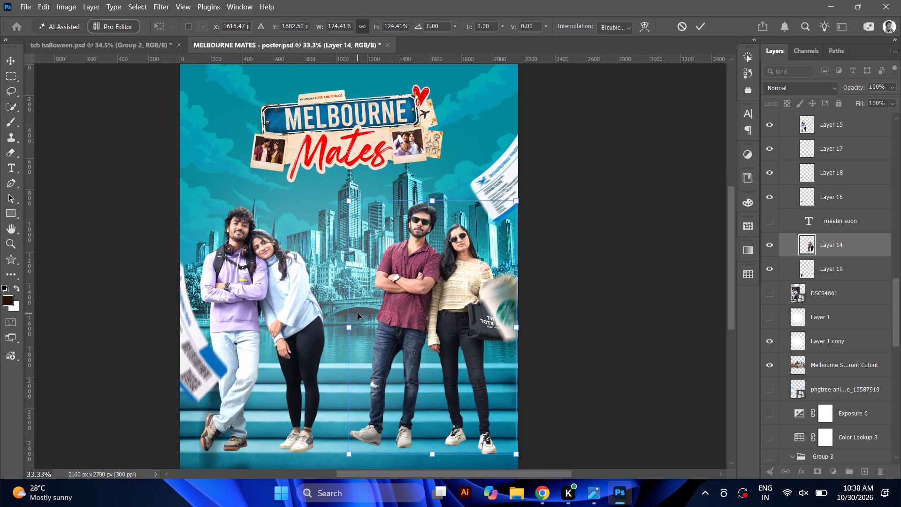
left_click(699, 25)
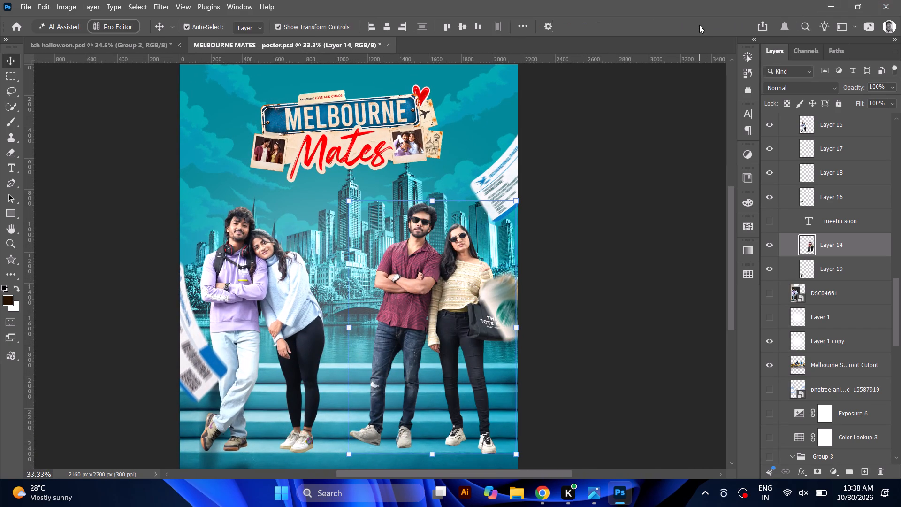
Identify the layer holding the dark shadow on the lowest steps beneath the purple-hoodie couple.
scroll(666, 209, "down", 2)
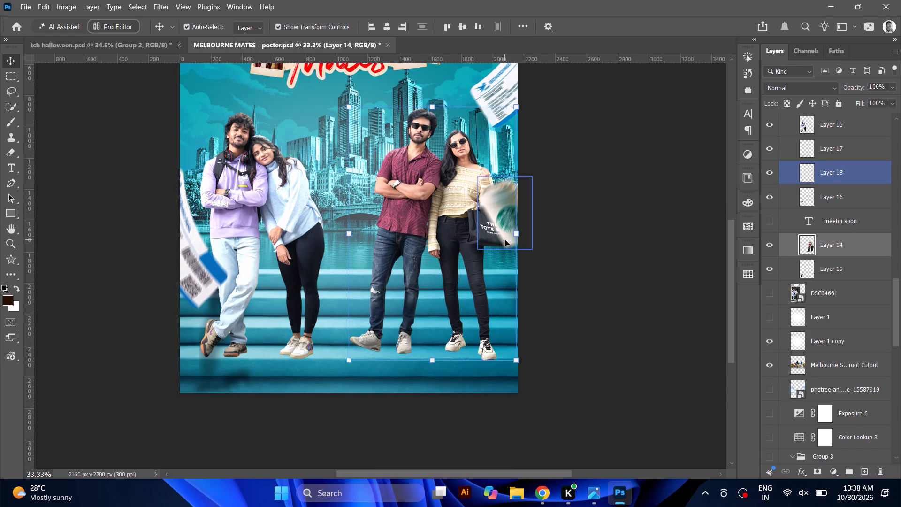
left_click(211, 383, "alt")
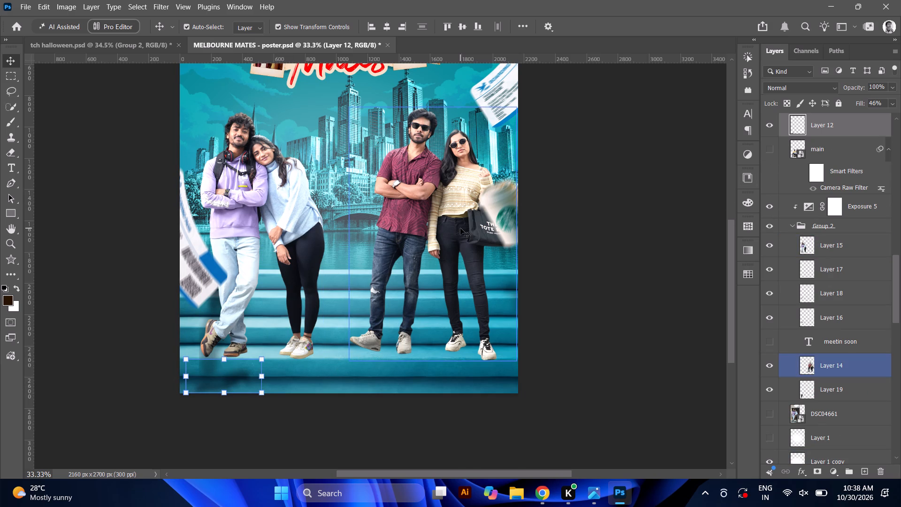
scroll(460, 228, "up", 3)
scroll(460, 228, "down", 1)
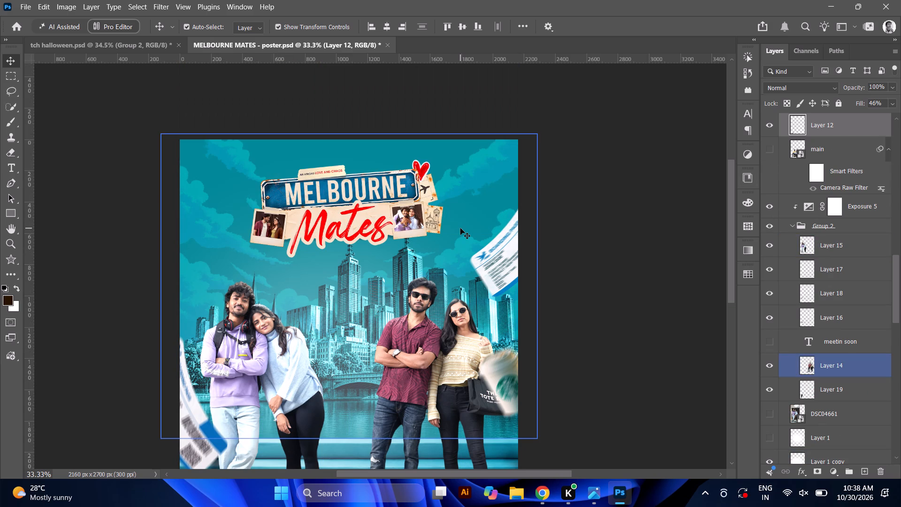
scroll(460, 228, "down", 1)
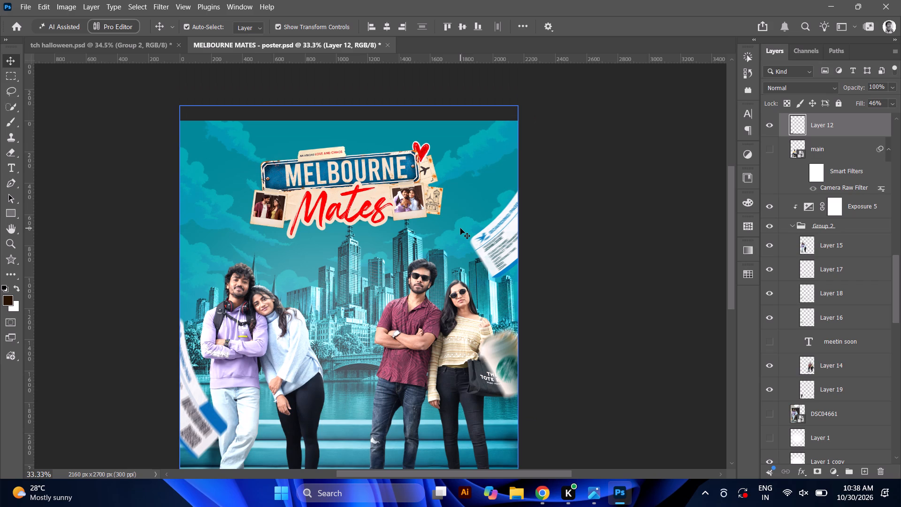
Locate the poster title's layers, collapse them into the MM MAIN group, and toggle that group's visibility to check its contents.
left_click(377, 176, "alt")
scroll(850, 184, "up", 1)
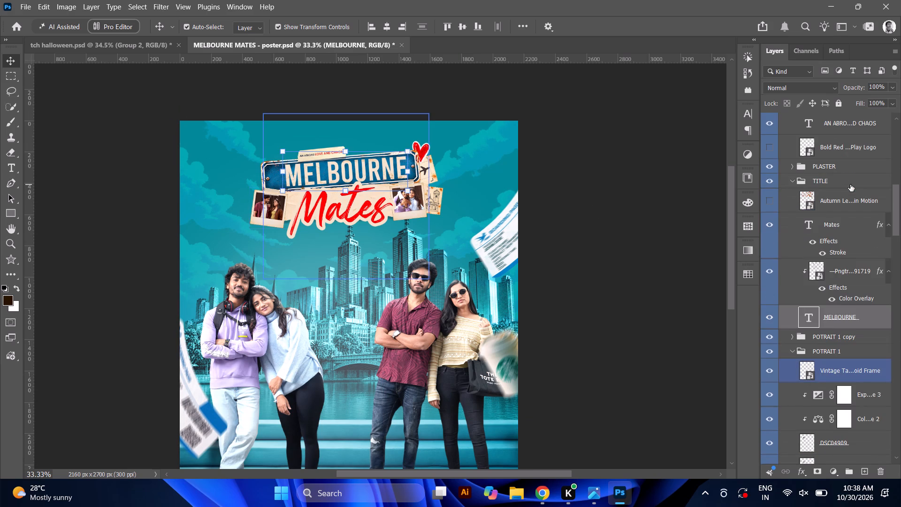
left_click(792, 184)
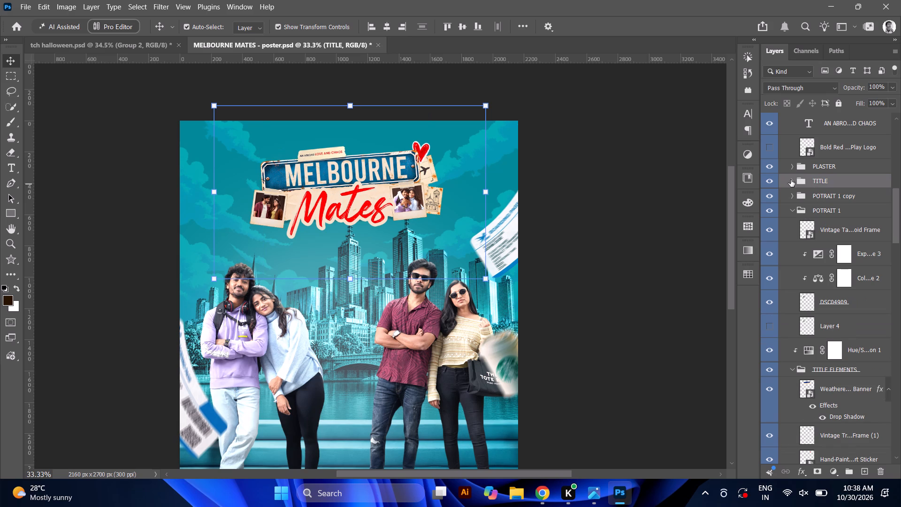
scroll(822, 161, "up", 1)
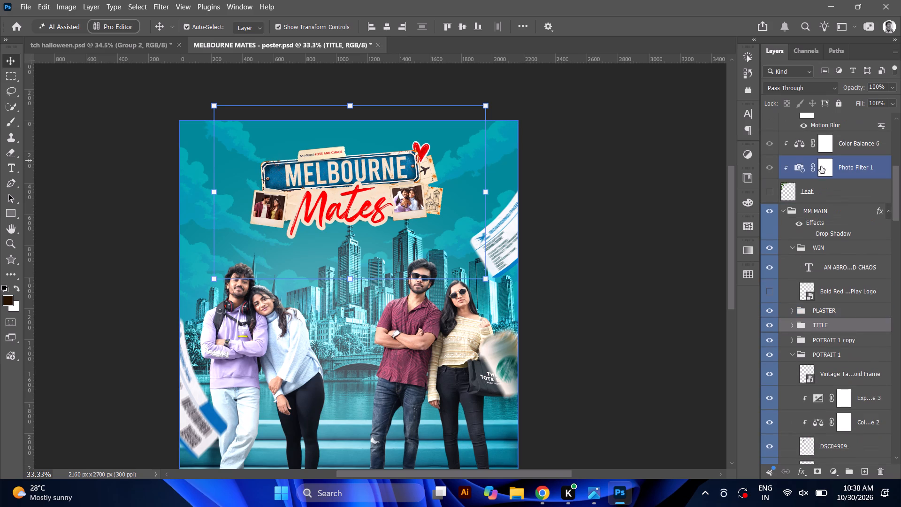
left_click(783, 213)
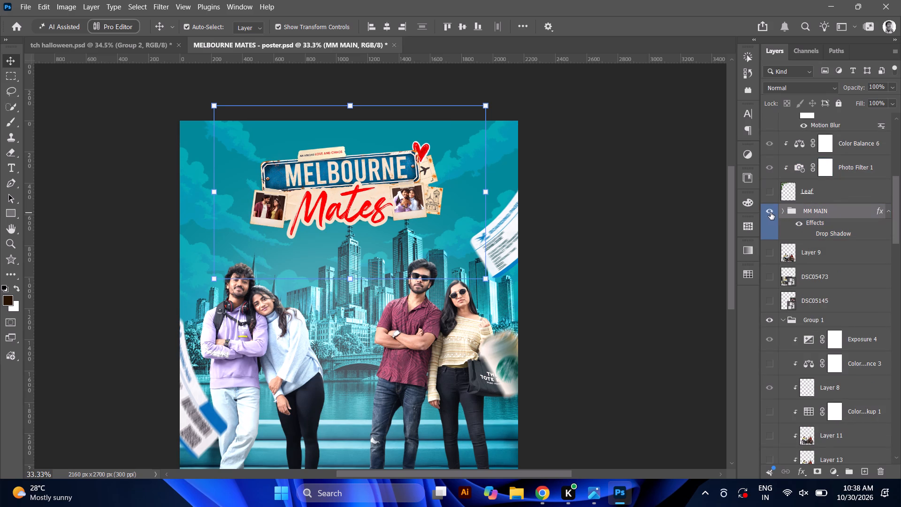
left_click(769, 213)
left_click(769, 213)
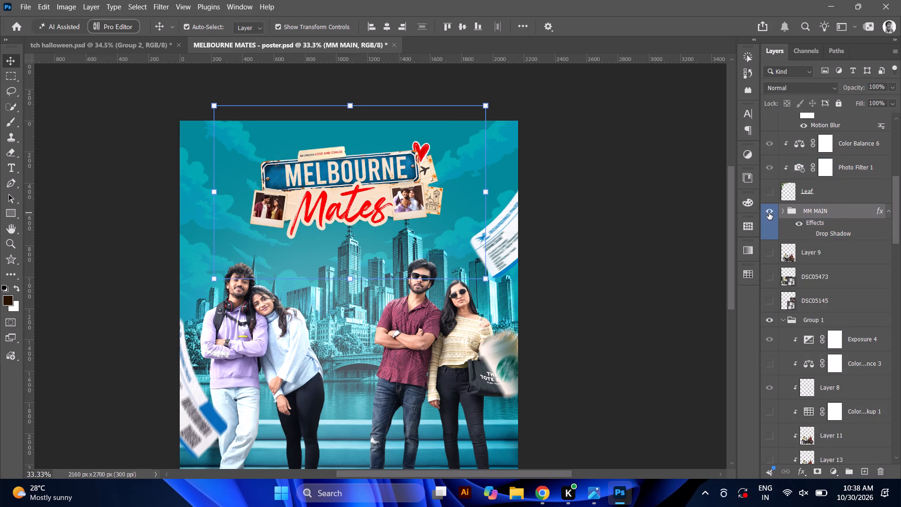
left_click(769, 213)
left_click(769, 213)
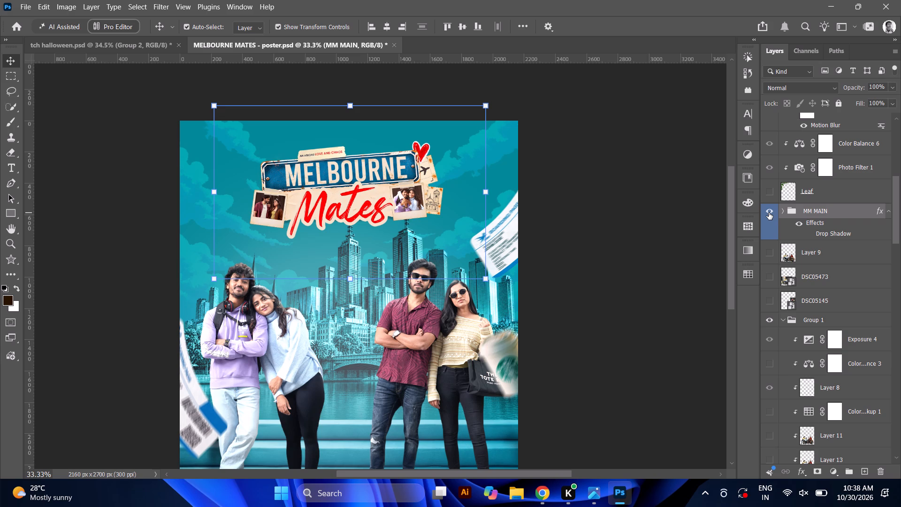
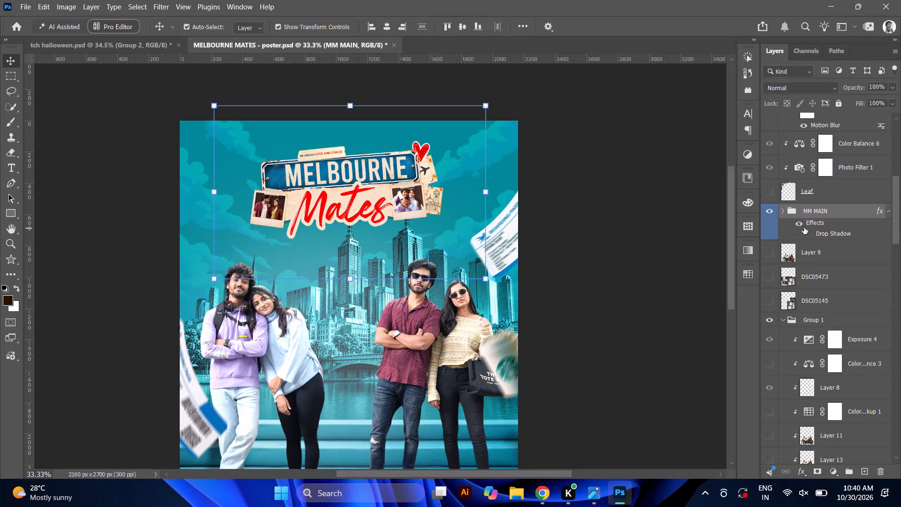
Review the overall poster composition, comparing the title artwork with the two enlarged couples and the skyline.
scroll(479, 193, "up", 3, "alt")
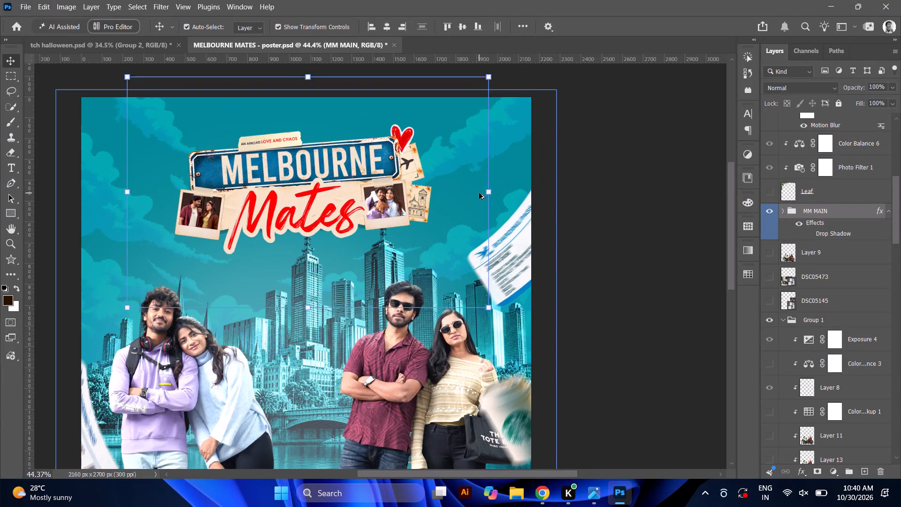
scroll(479, 193, "down", 4, "alt")
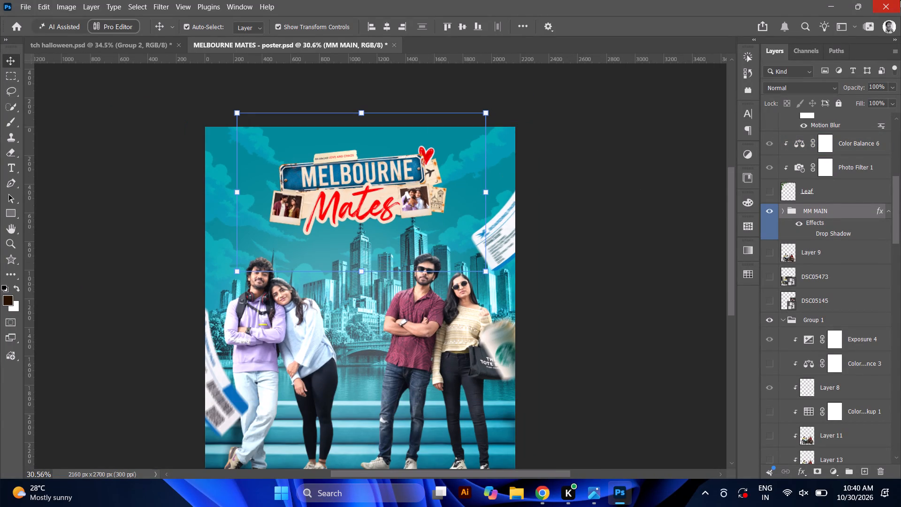
left_click(825, 250)
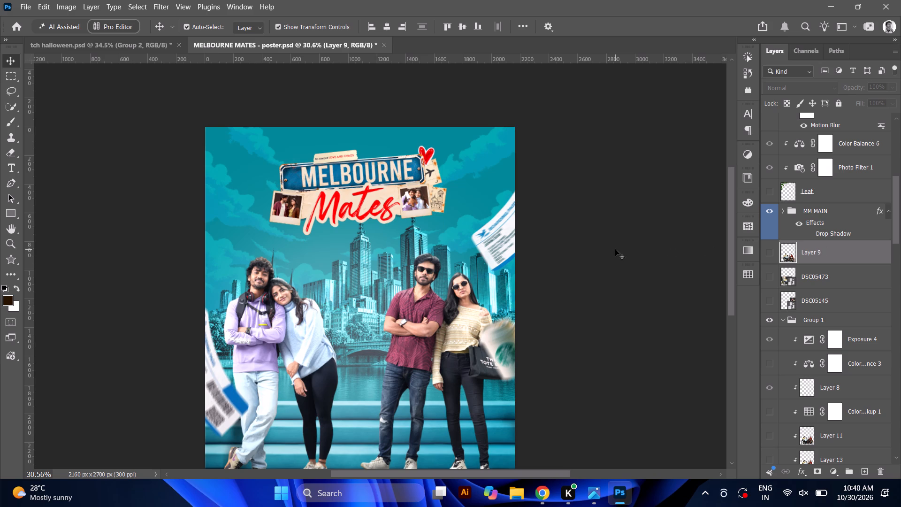
scroll(615, 248, "down", 5)
scroll(616, 243, "down", 1, "alt")
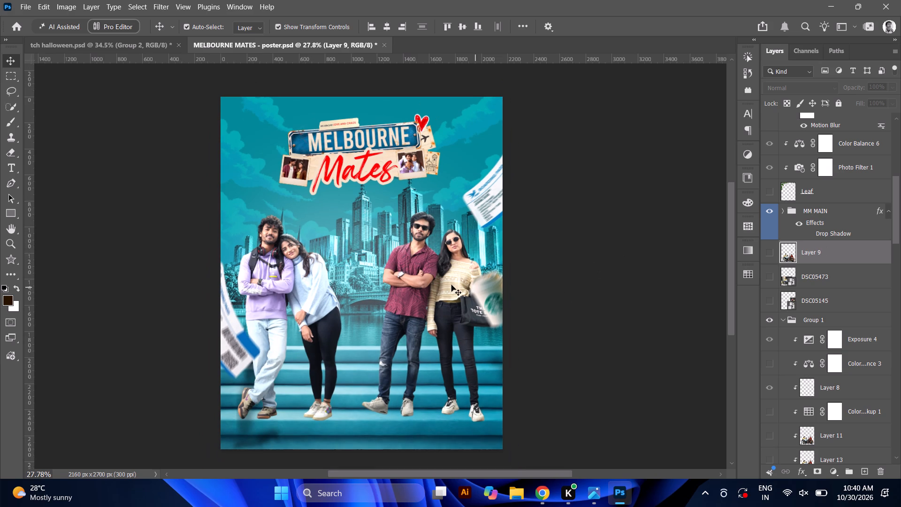
scroll(452, 280, "down", 4, "alt")
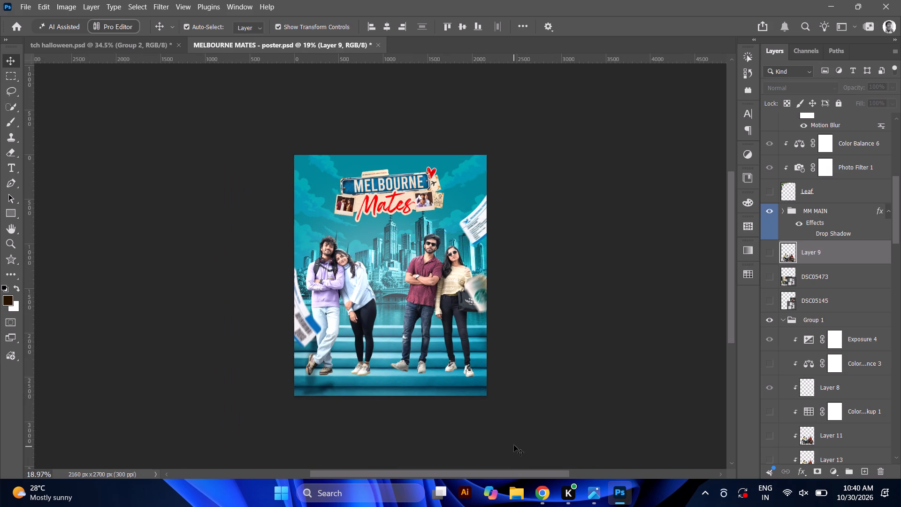
scroll(514, 438, "up", 1, "alt")
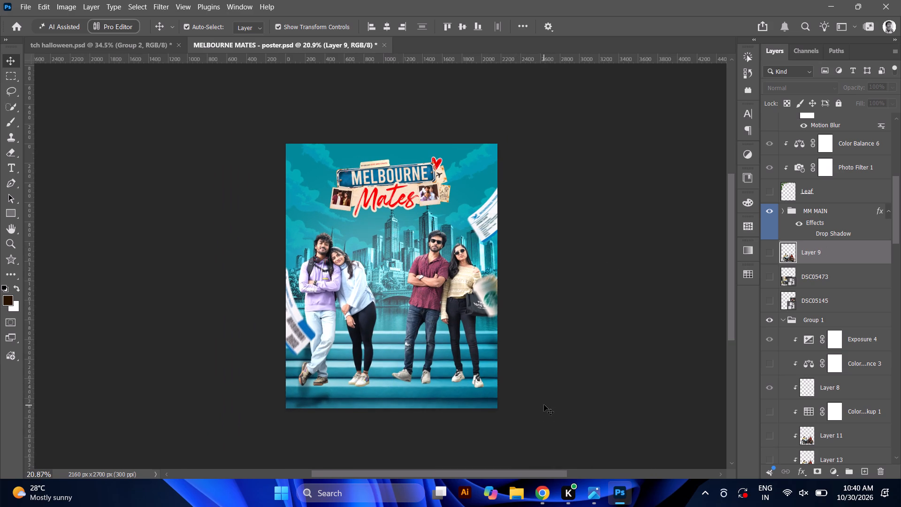
scroll(549, 400, "up", 2, "alt")
scroll(549, 400, "down", 3)
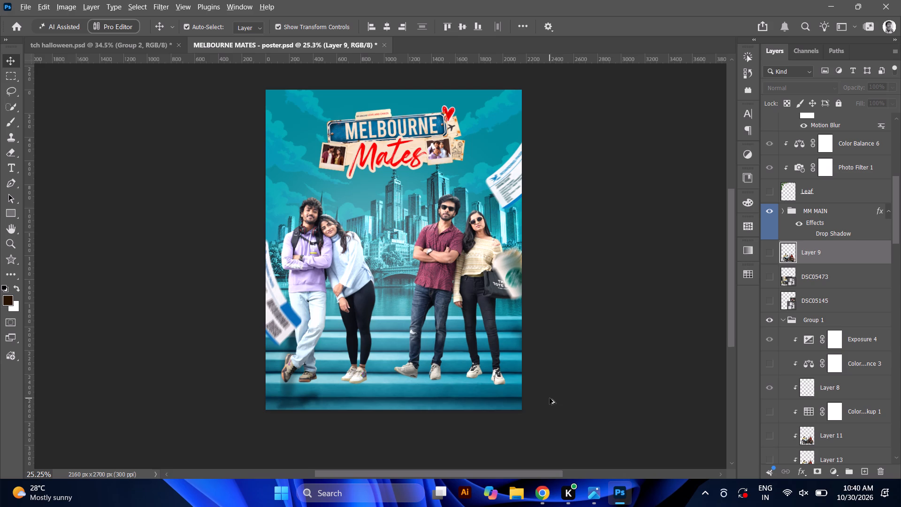
scroll(550, 398, "up", 1, "alt")
scroll(603, 361, "up", 3)
scroll(603, 361, "up", 1, "alt")
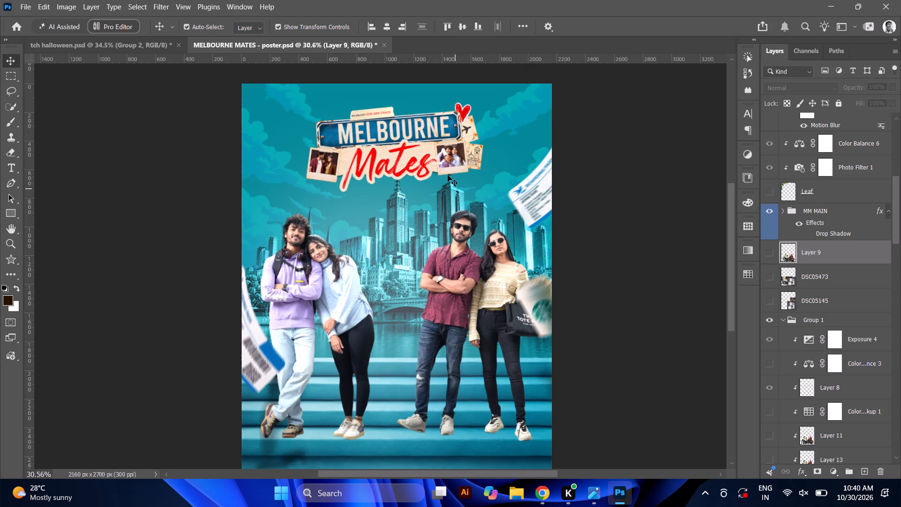
Locate the "Mates" title layer, collapse the TITLE and MM MAIN groups, and toggle their visibility to check what they contain.
left_click(418, 162)
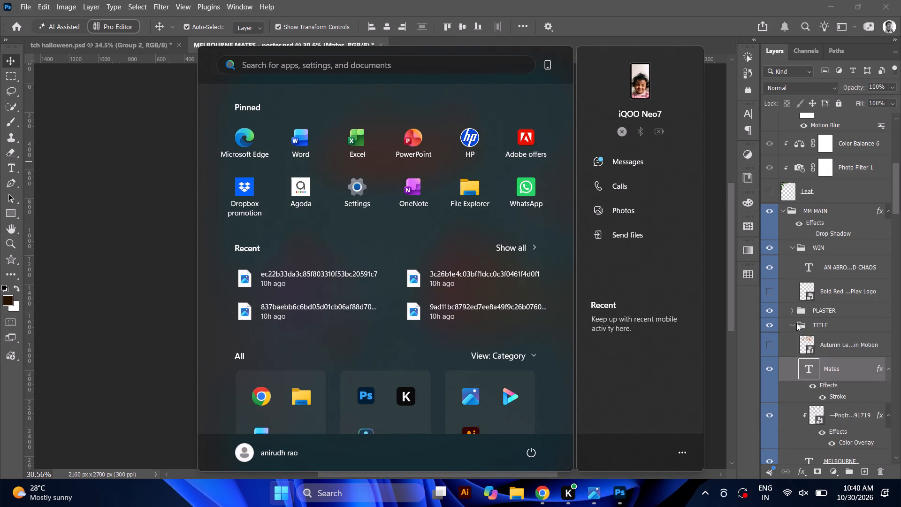
left_click(795, 323)
left_click(794, 323)
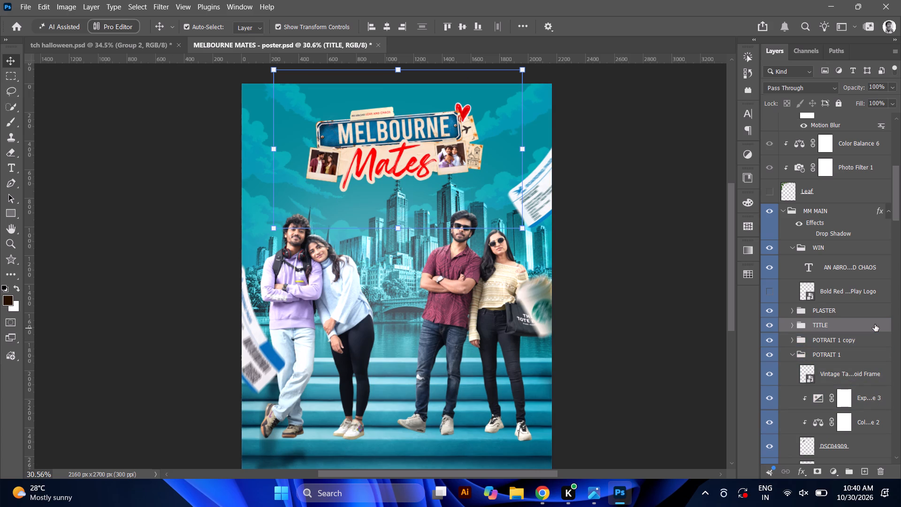
left_click(771, 330)
left_click(771, 330)
left_click(782, 210)
left_click(769, 217)
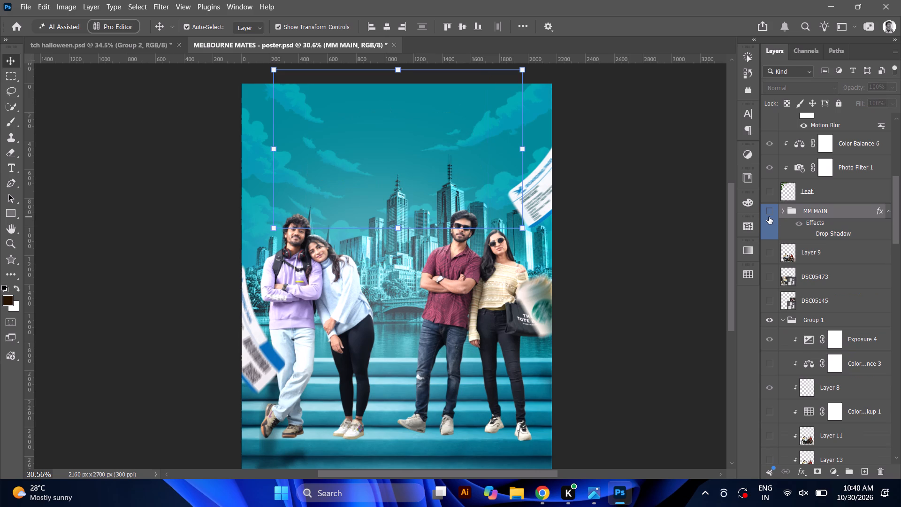
left_click(769, 217)
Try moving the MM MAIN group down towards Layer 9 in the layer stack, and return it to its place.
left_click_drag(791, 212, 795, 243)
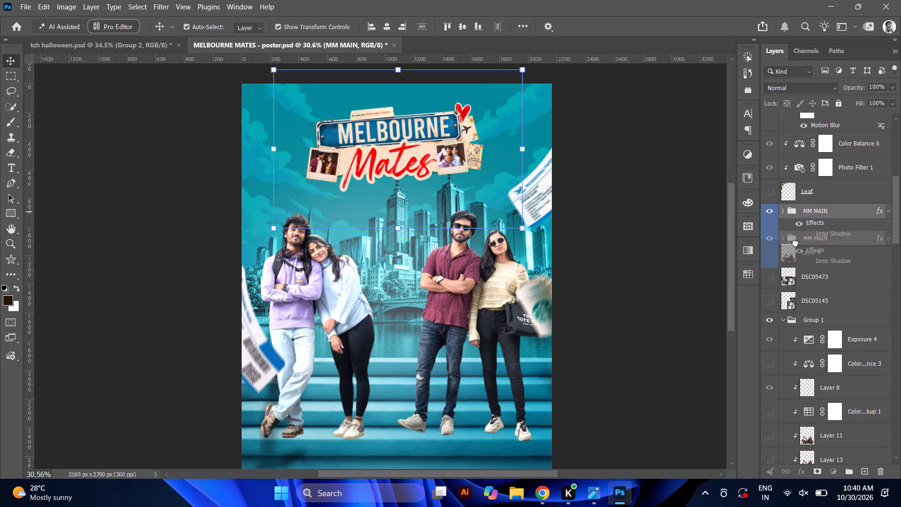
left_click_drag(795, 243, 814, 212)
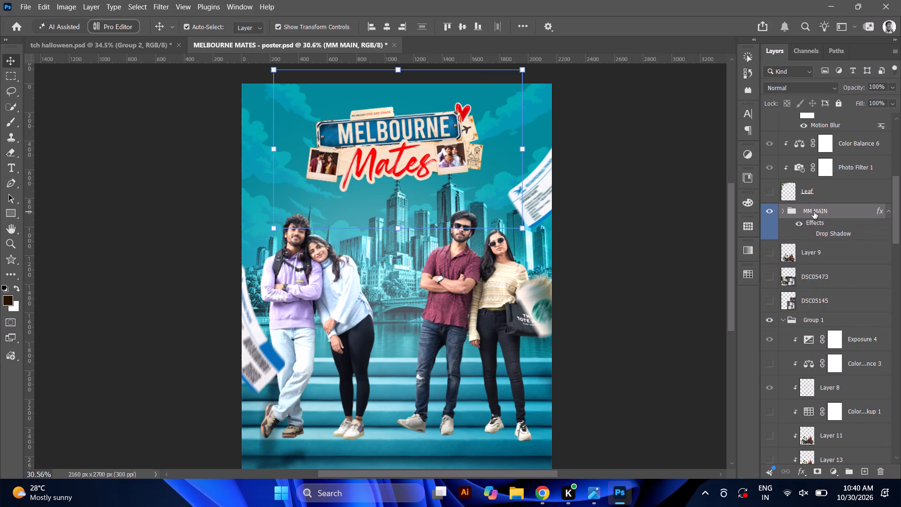
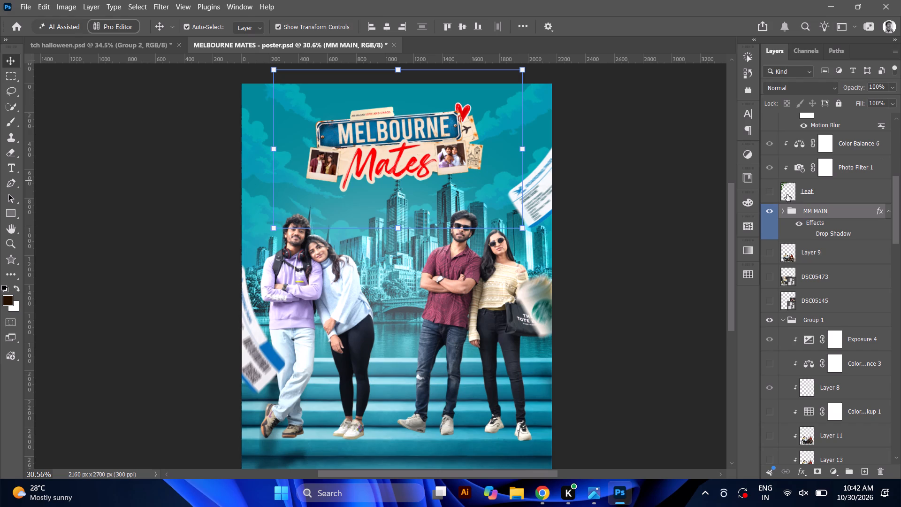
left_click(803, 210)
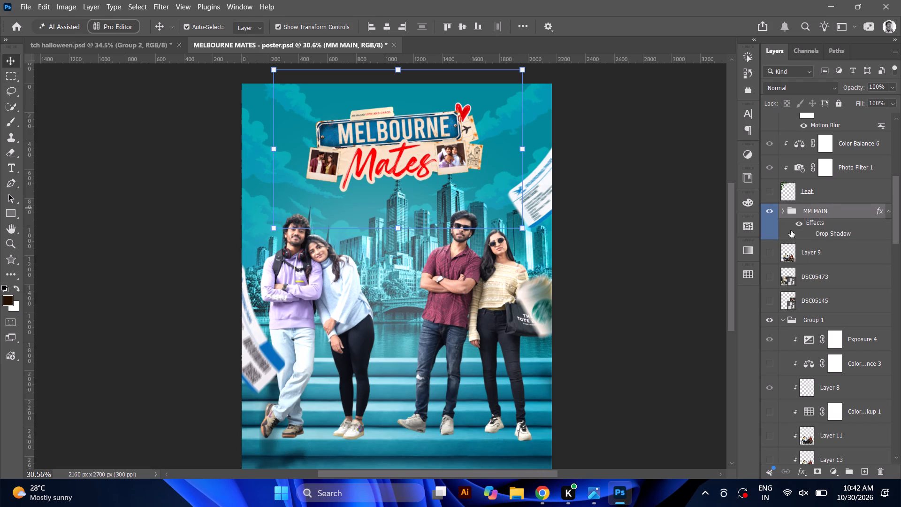
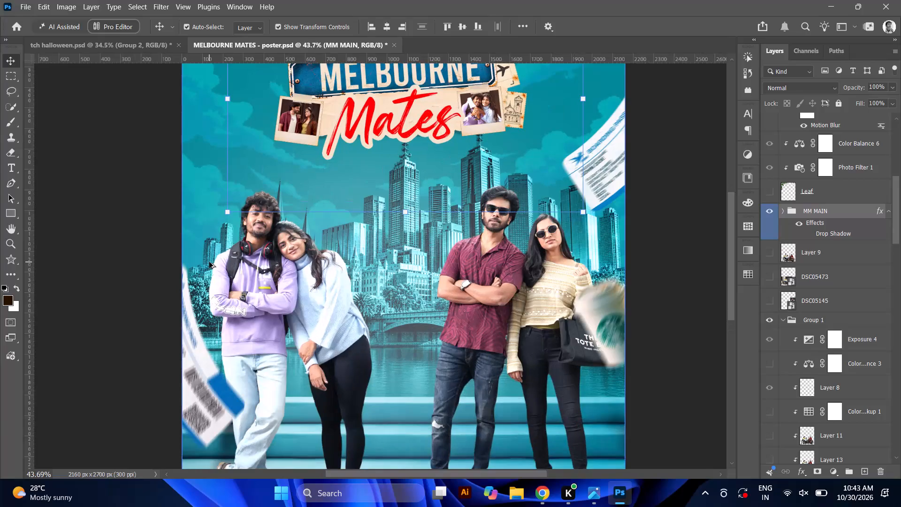
Inspect the Mates and MELBOURNE title lettering and compare the artwork with the TITLE group hidden and shown.
scroll(209, 262, "down", 4)
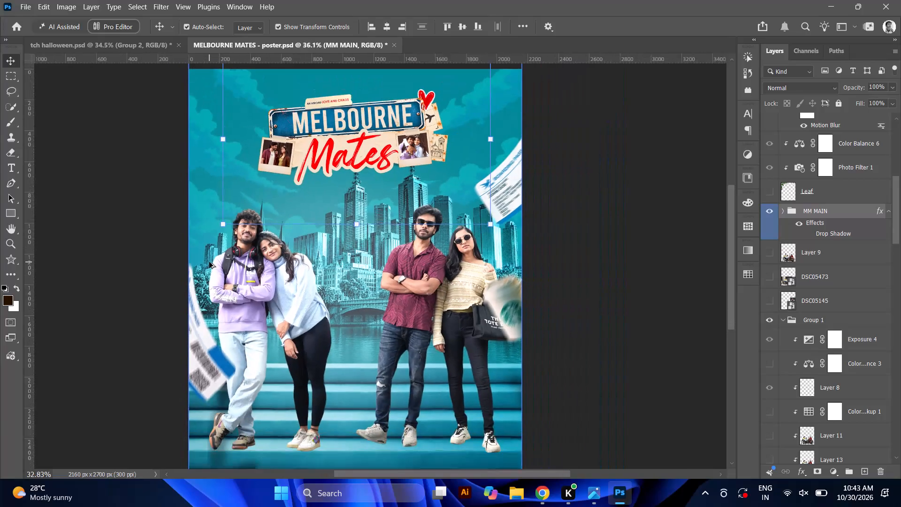
scroll(209, 262, "up", 4)
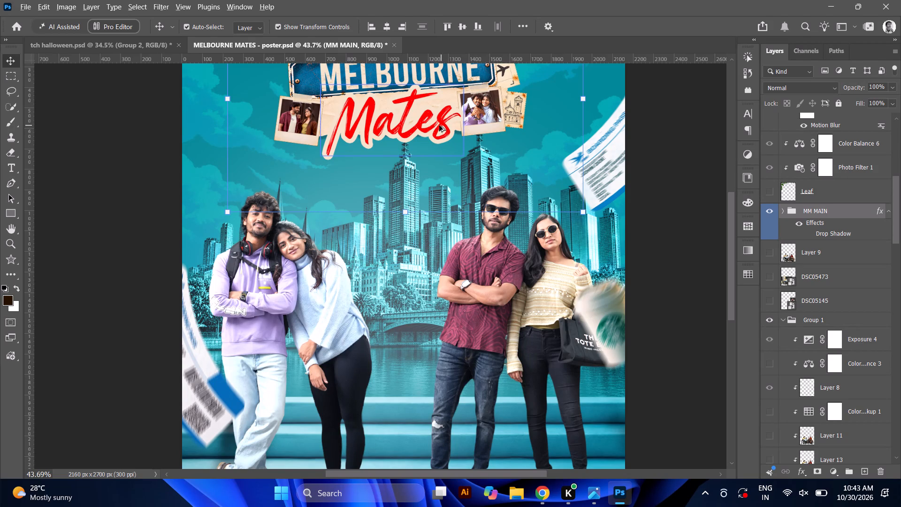
left_click(422, 128, "alt")
scroll(422, 128, "up", 8)
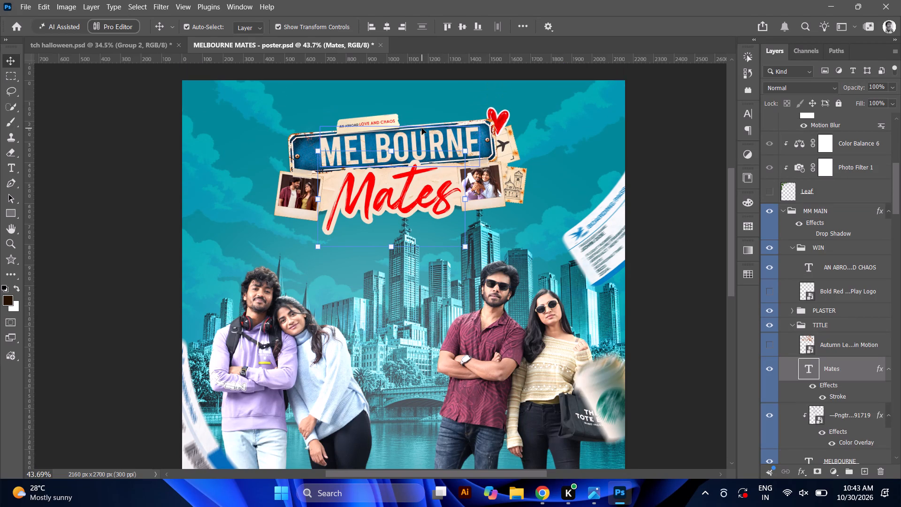
left_click(419, 140, "alt")
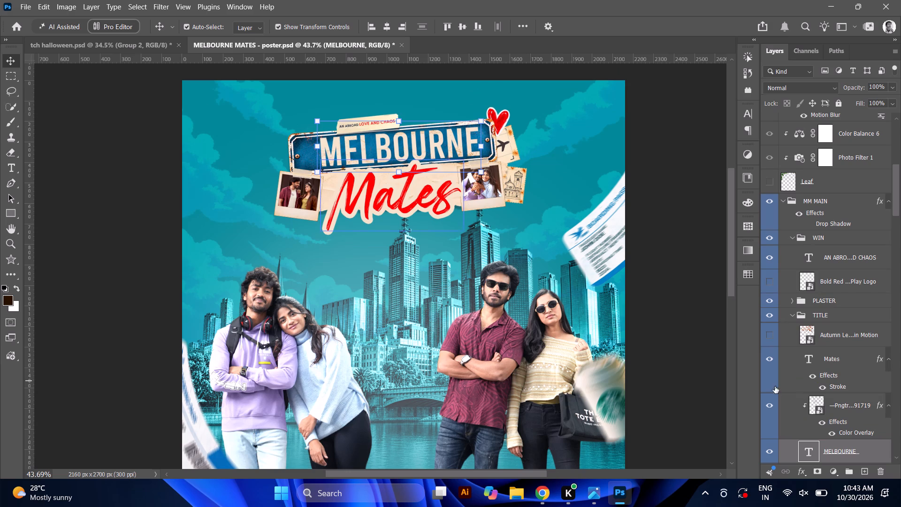
left_click(775, 318)
left_click(775, 318)
left_click(775, 318)
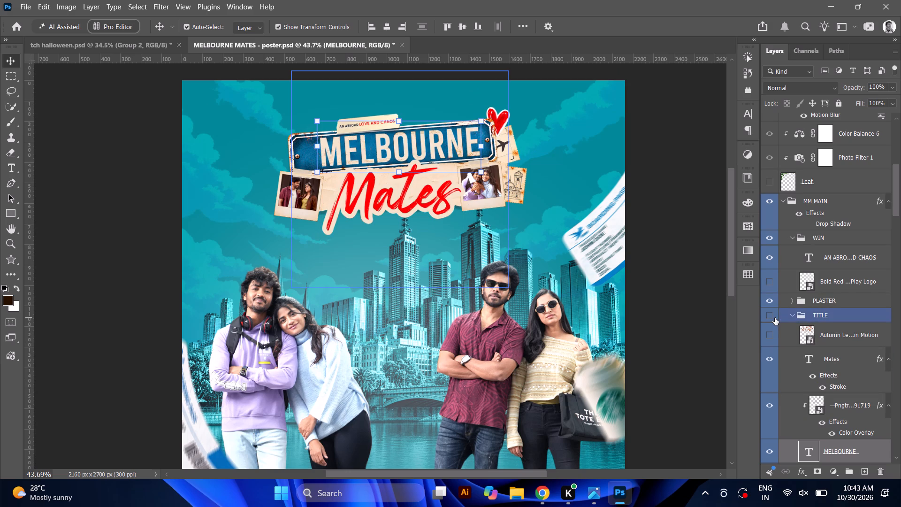
left_click(775, 318)
Hide the dark shadow layers, Layer 12 and Layer 19, on the steps beneath the couples' feet.
scroll(535, 318, "down", 2, "alt")
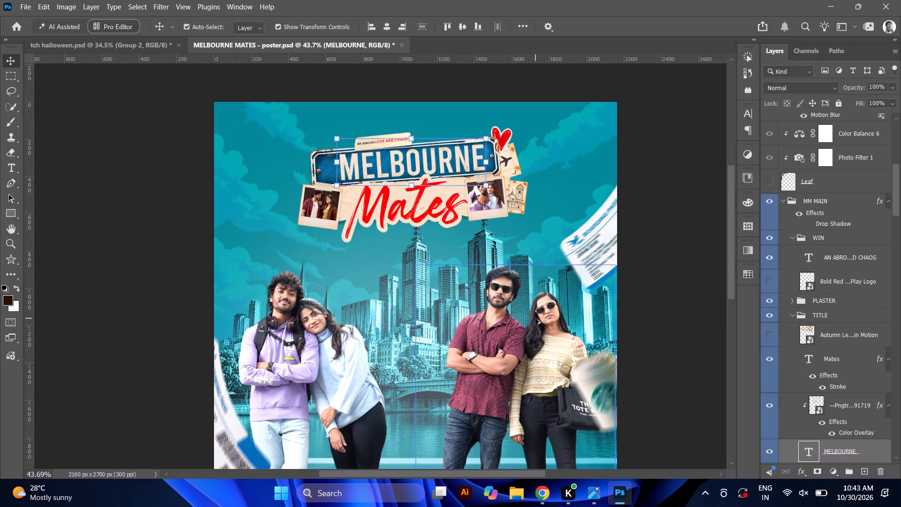
scroll(535, 318, "down", 5, "alt")
scroll(525, 323, "up", 1, "alt")
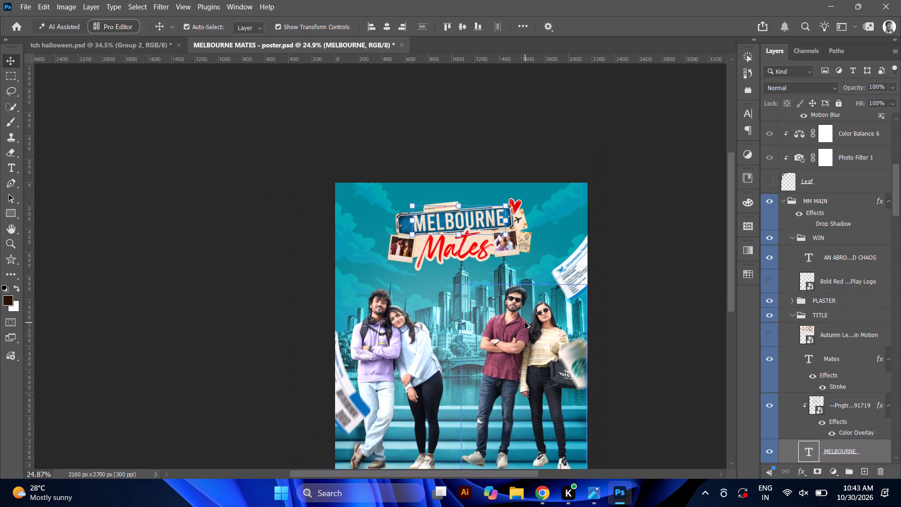
scroll(525, 323, "down", 9)
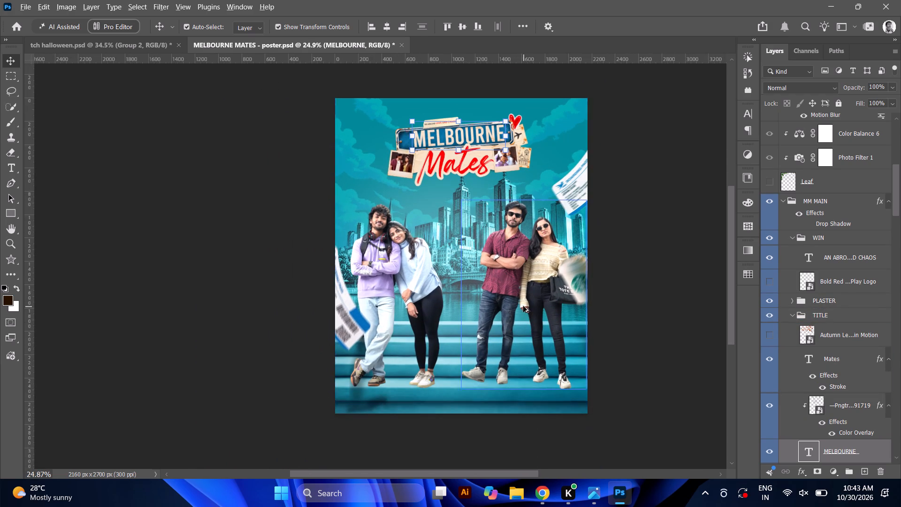
scroll(523, 306, "up", 3, "alt")
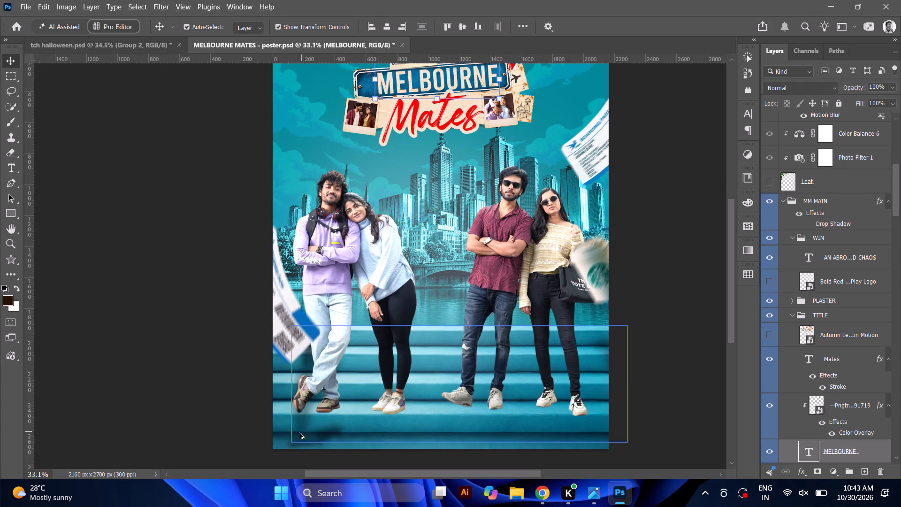
left_click(293, 435, "alt")
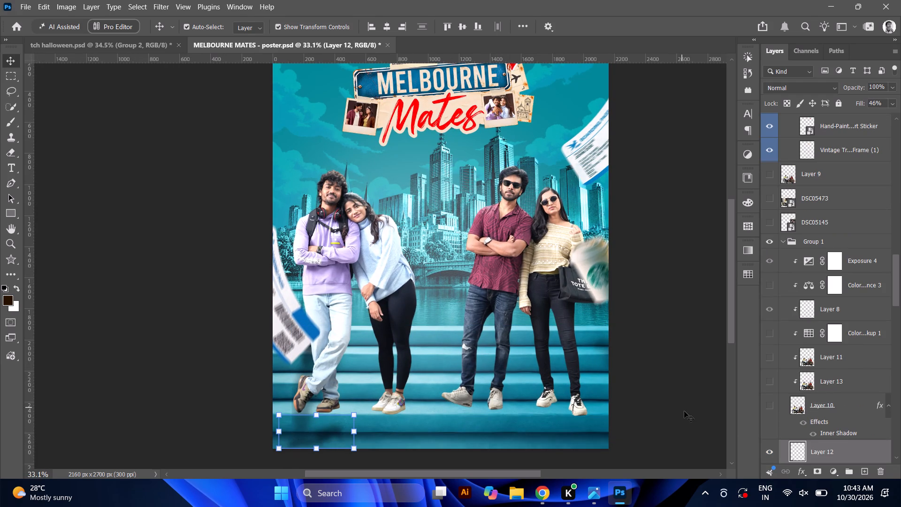
left_click(766, 455)
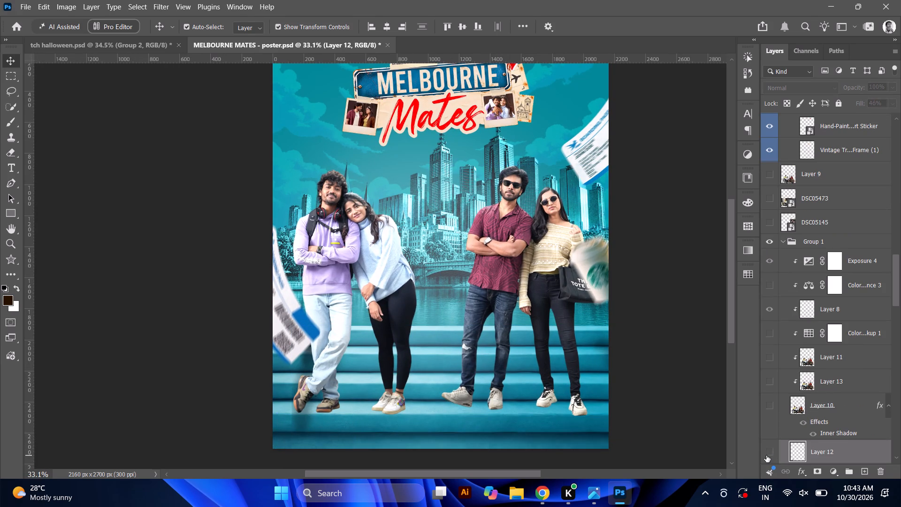
left_click(300, 421, "ctrl")
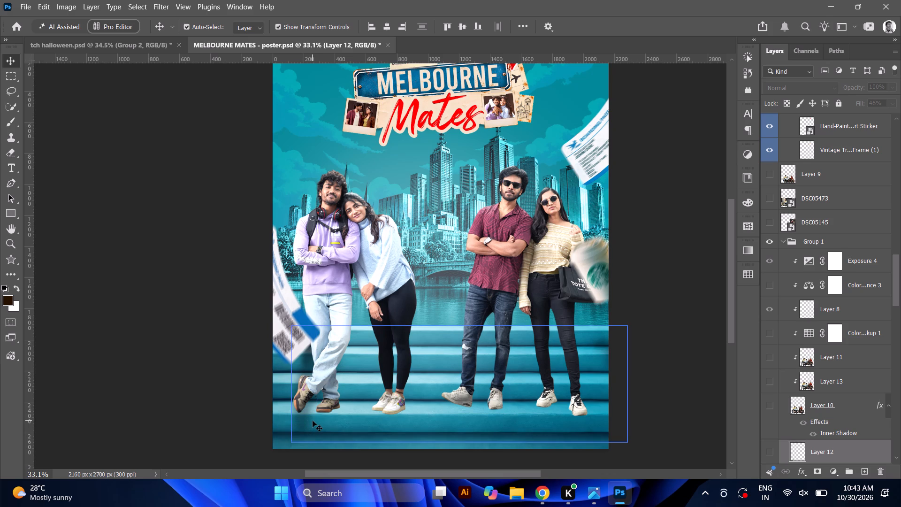
left_click(313, 421, "alt")
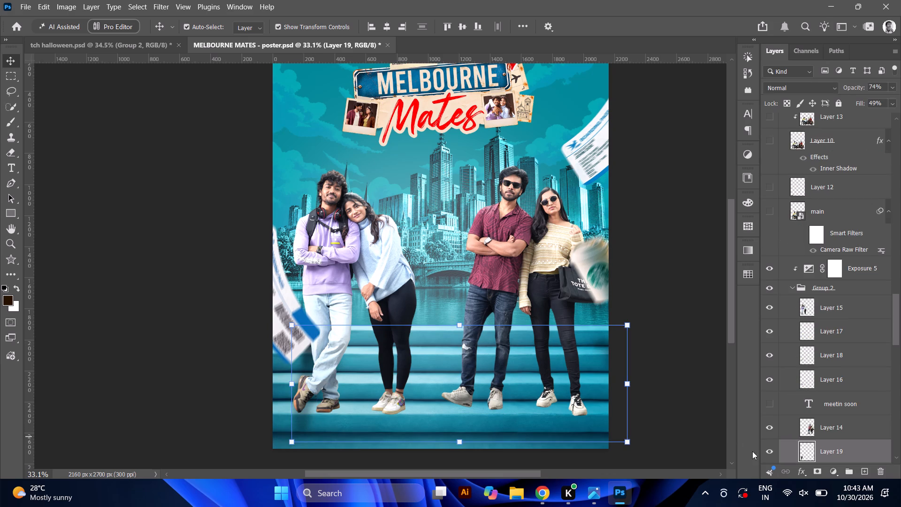
left_click(769, 453)
Collapse Group 2 and compare the poster with Exposure 5 and the couples' group each hidden and shown.
scroll(552, 373, "up", 5)
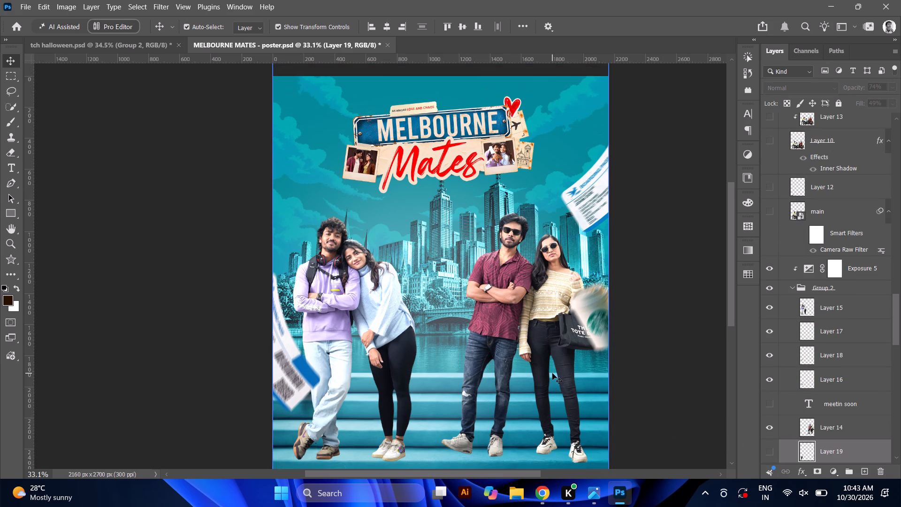
scroll(552, 373, "down", 5)
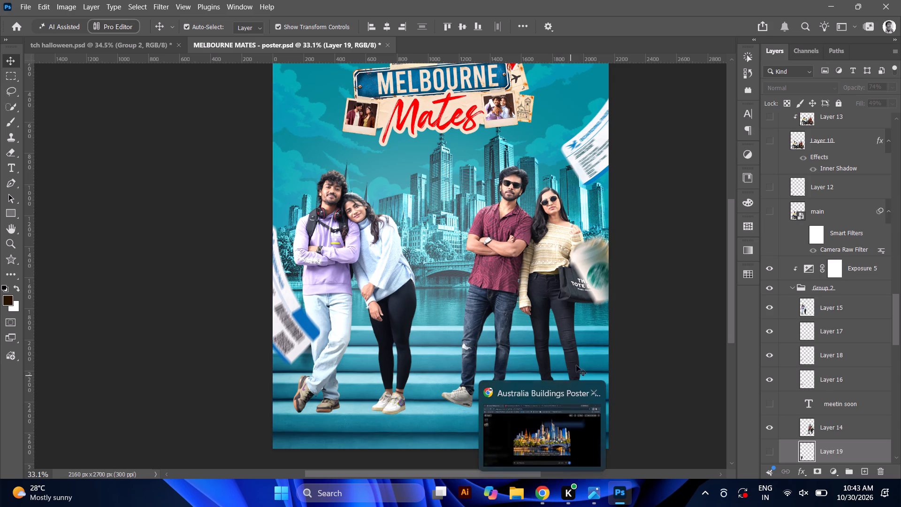
left_click(521, 260, "ctrl")
left_click(791, 291)
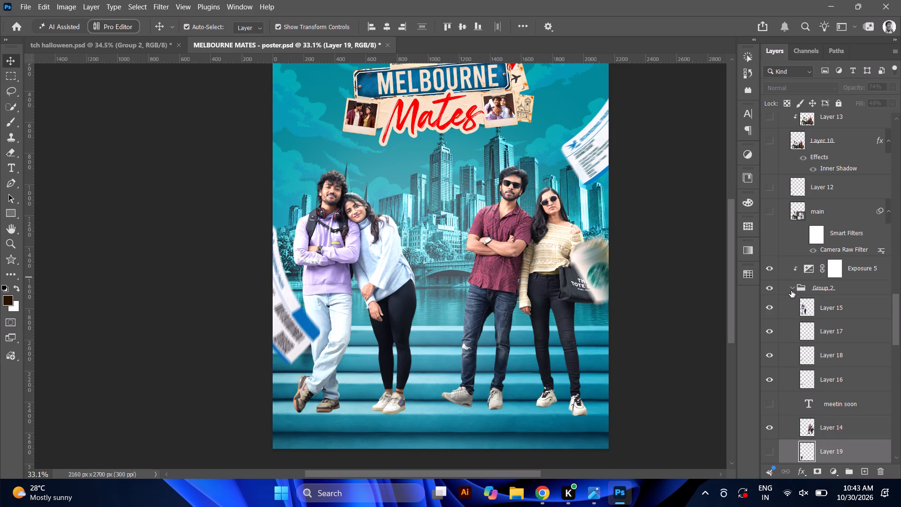
left_click(768, 269)
left_click(768, 269)
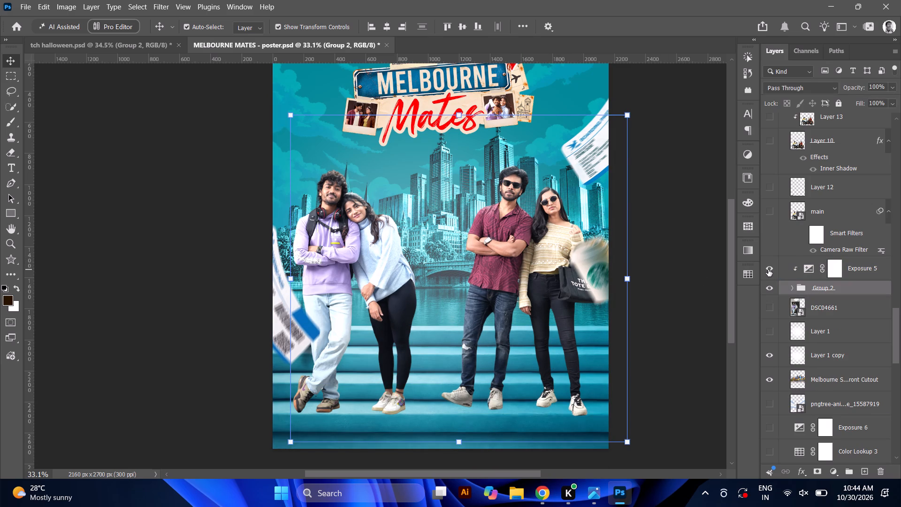
left_click(772, 291)
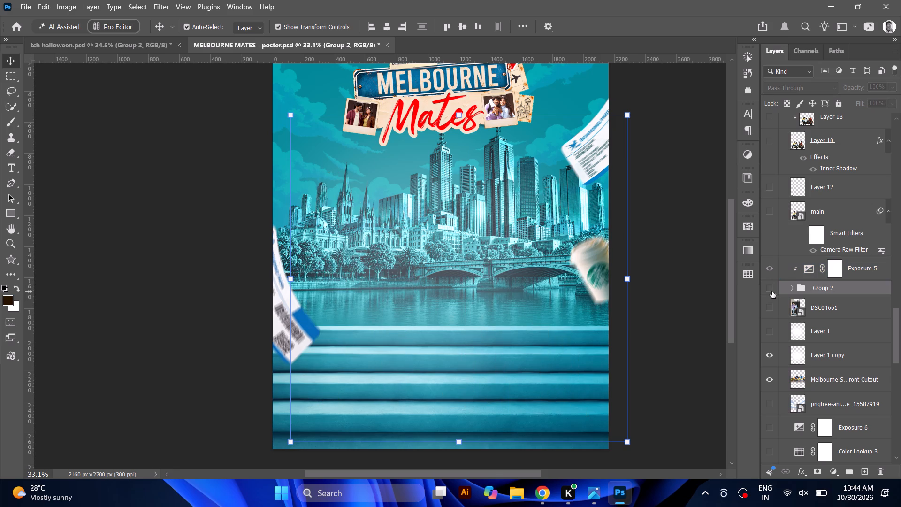
left_click(772, 291)
left_click(772, 291)
left_click(772, 291)
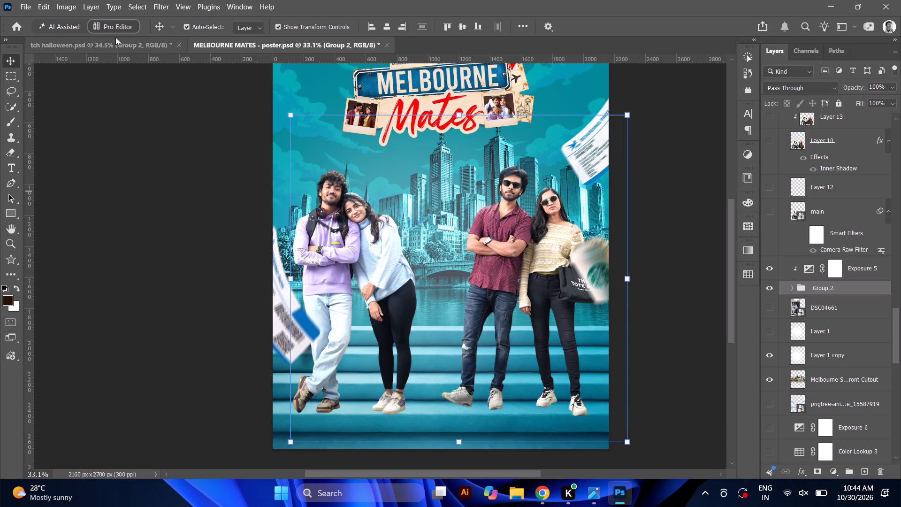
Create a new 1080 x 1350 px document at 300 ppi from the recent presets.
left_click(14, 25)
left_click(56, 84)
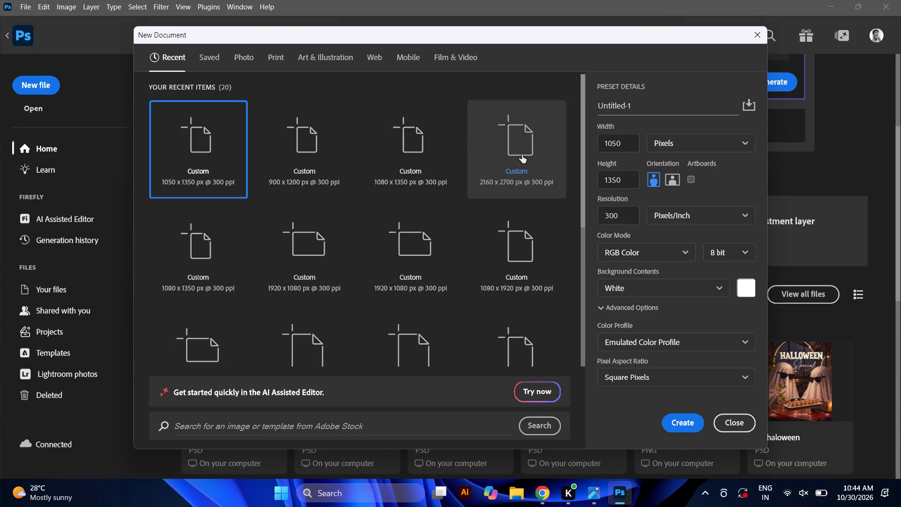
left_click(425, 161)
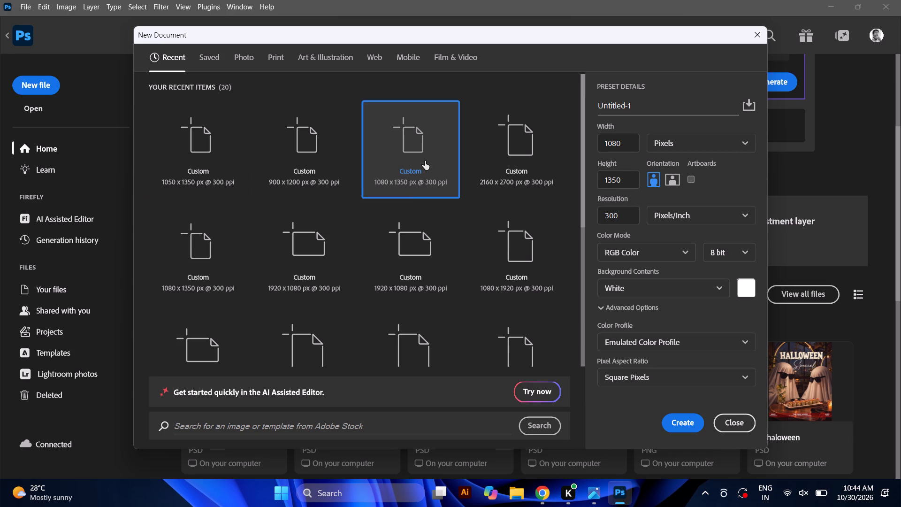
left_click(425, 161)
double_click(425, 161)
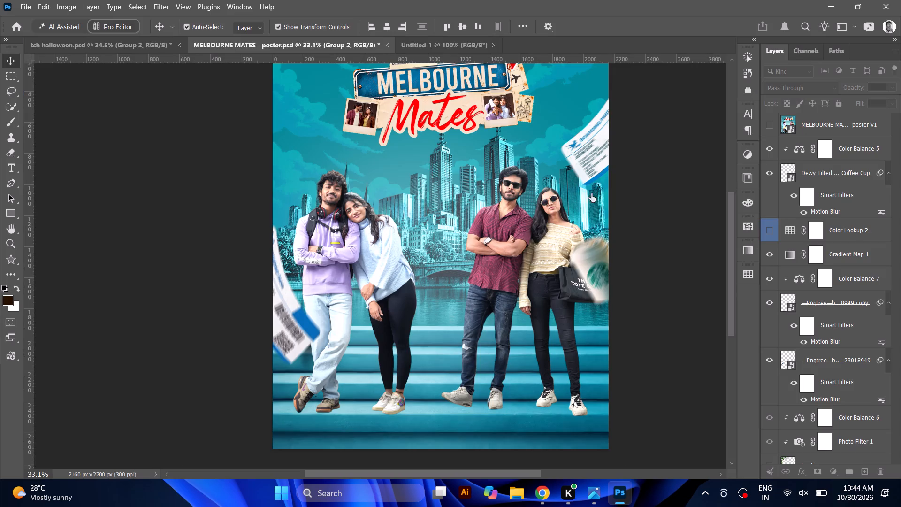
Unlock and hide the new document's white background layer, then return to the Melbourne Mates poster.
left_click(880, 124)
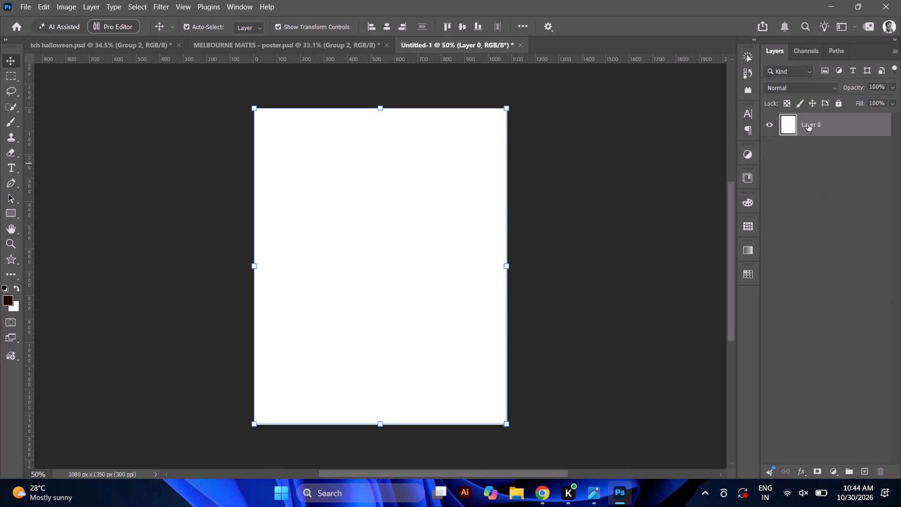
left_click(771, 128)
left_click(359, 46)
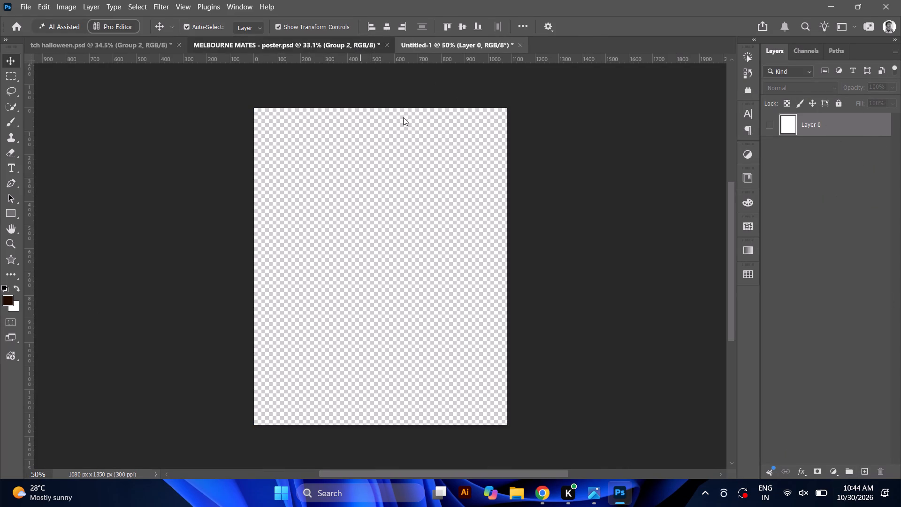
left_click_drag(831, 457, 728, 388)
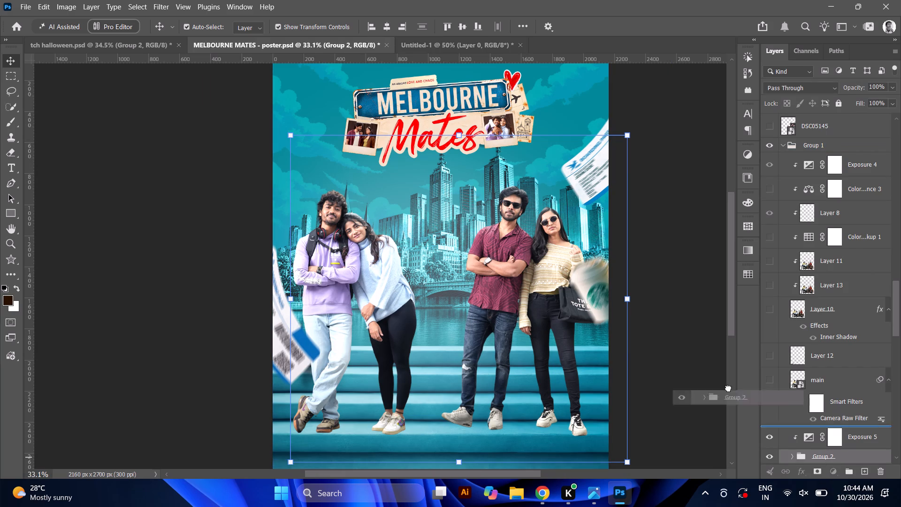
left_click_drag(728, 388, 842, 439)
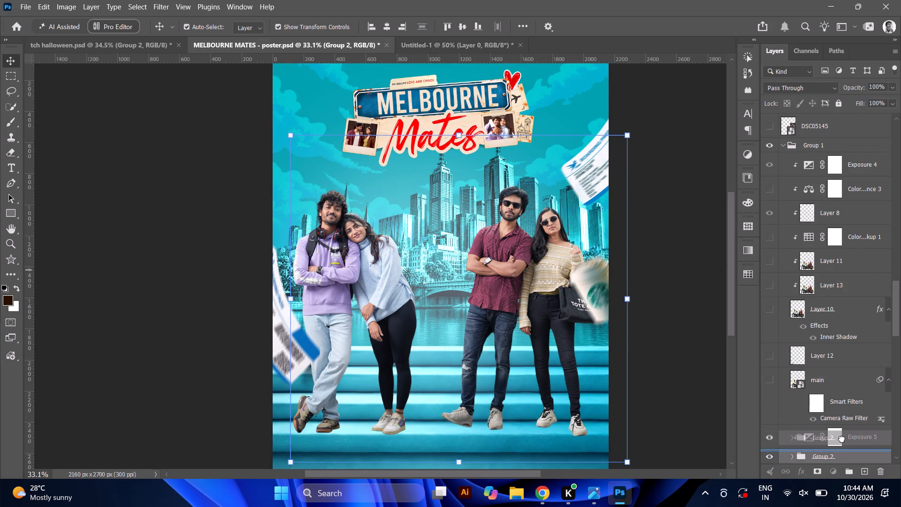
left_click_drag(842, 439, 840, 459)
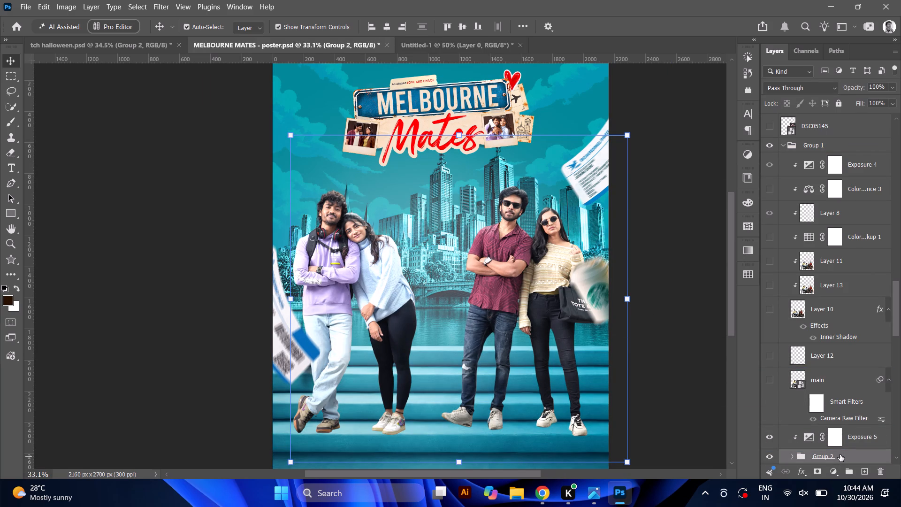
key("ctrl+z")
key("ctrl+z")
Copy Exposure 5 together with Group 2, the two couples, from the poster into the new document.
scroll(843, 418, "down", 1)
left_click(844, 414, "ctrl")
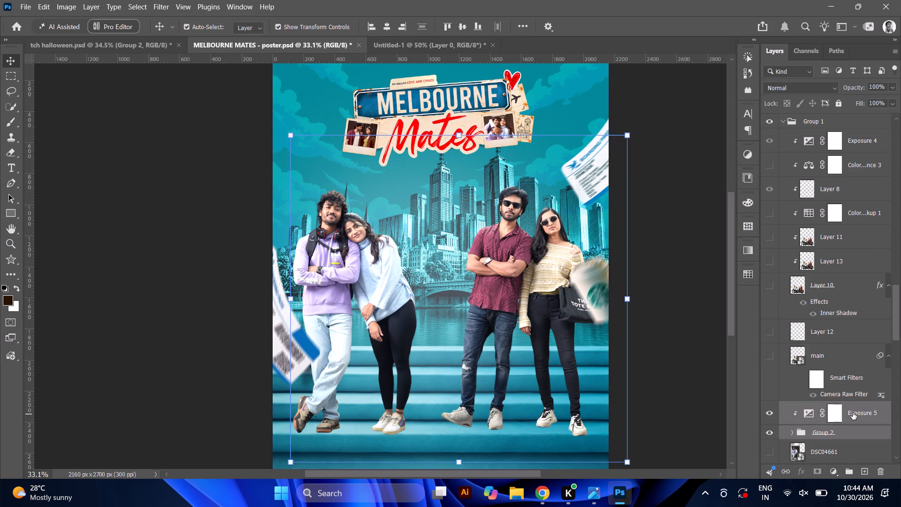
left_click_drag(853, 413, 472, 44)
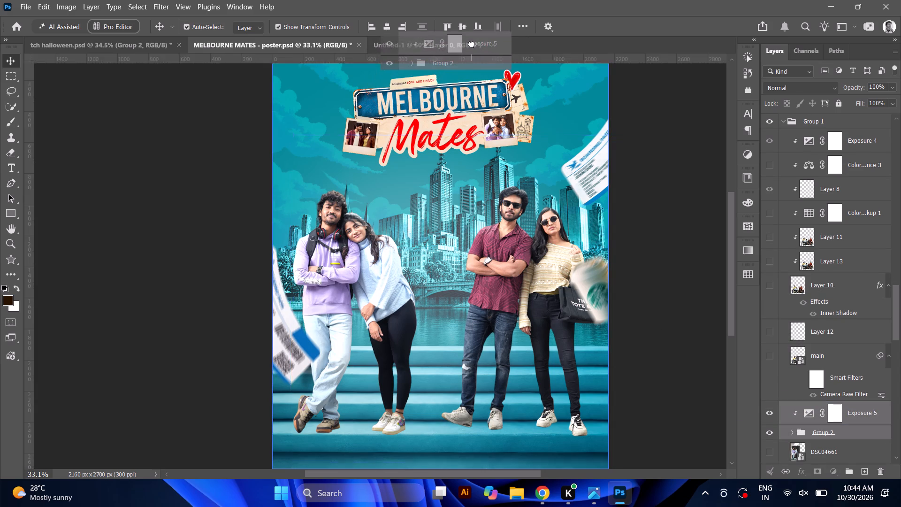
left_click_drag(472, 44, 471, 186)
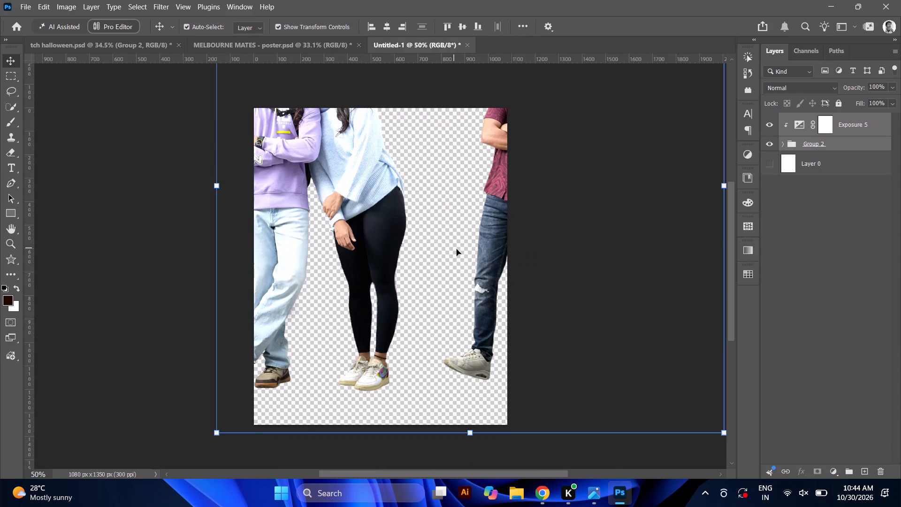
Scale Exposure 5 and the couples' group proportionally to about 52.57% and position them slightly inside the canvas's left edge.
scroll(457, 249, "down", 9, "alt")
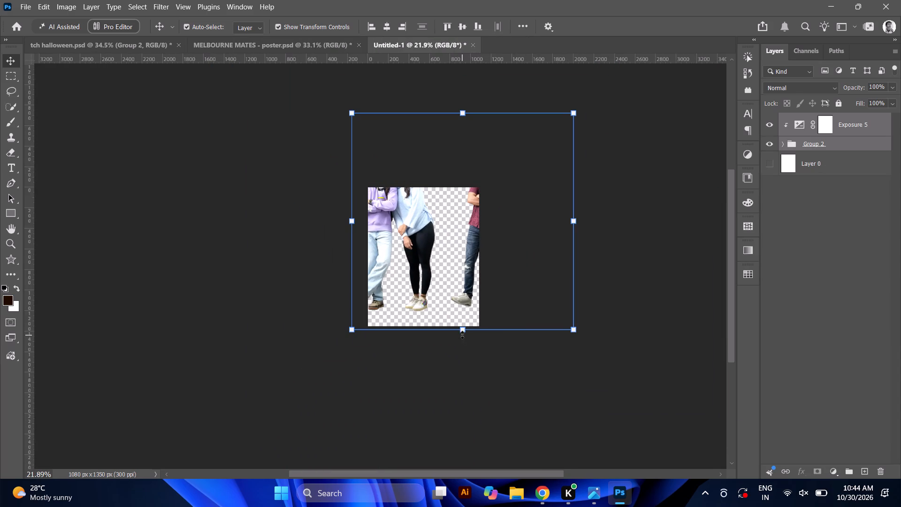
left_click_drag(462, 332, 445, 245)
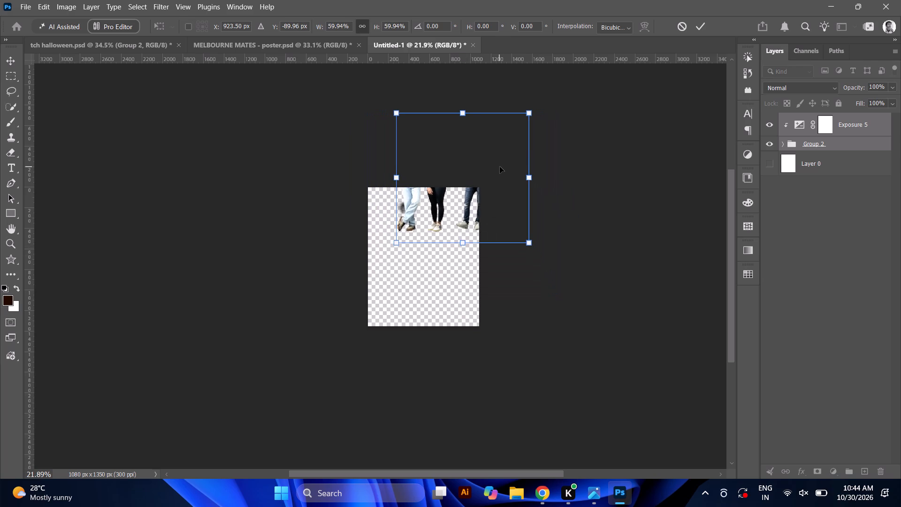
left_click_drag(500, 167, 476, 244)
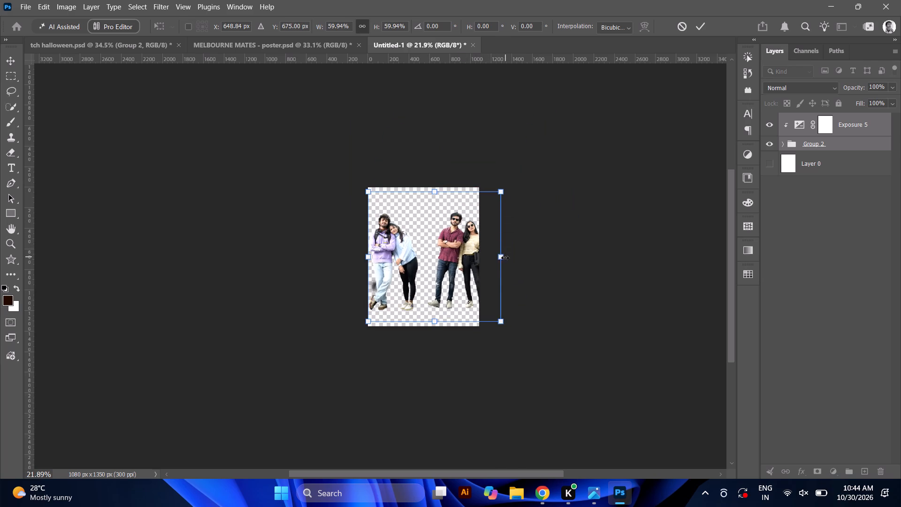
left_click_drag(504, 258, 488, 261)
scroll(424, 263, "up", 5, "alt")
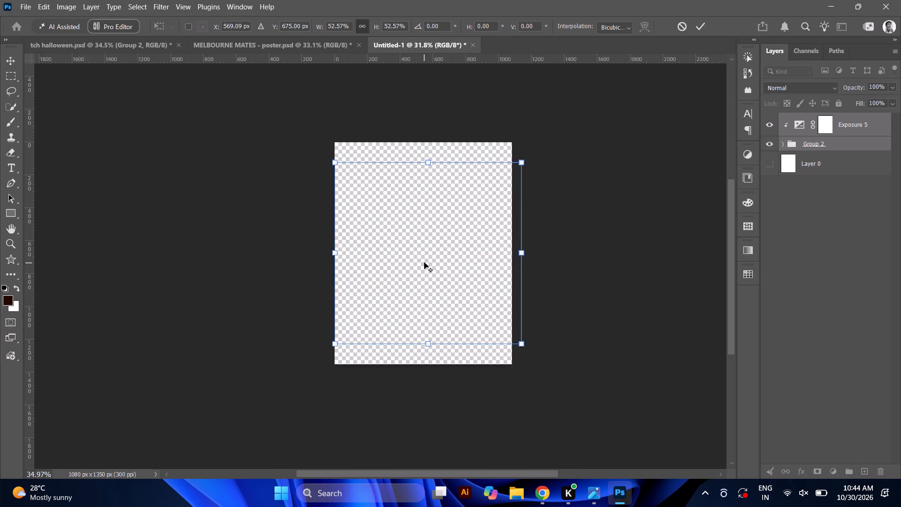
scroll(423, 262, "up", 9, "alt")
left_click_drag(414, 265, 420, 265)
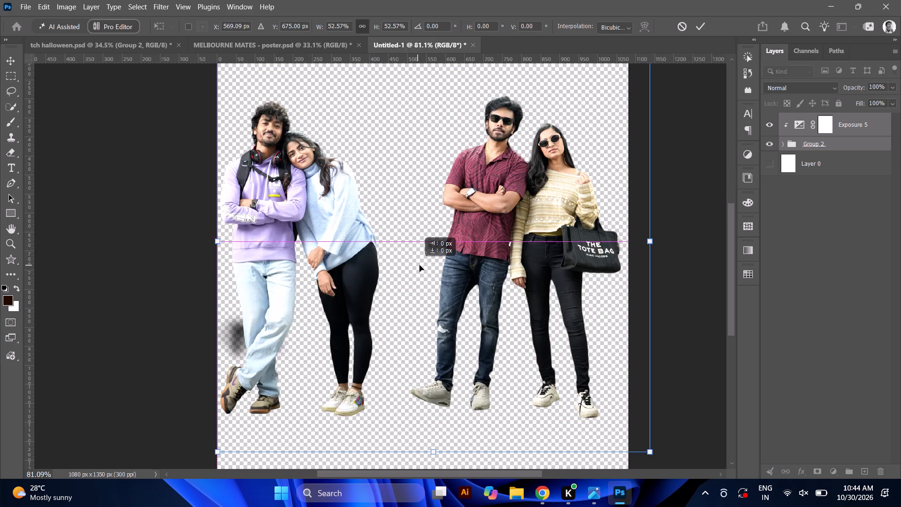
left_click_drag(420, 265, 423, 265)
left_click(704, 19)
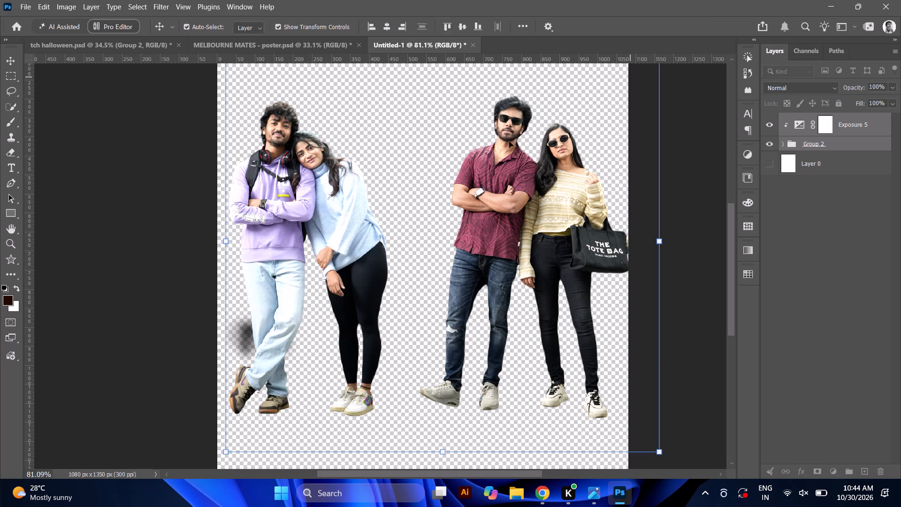
Expand Group 2 and hide Layer 4 and Layer 3, the dark shadow smudges beside the purple-hoodie man's leg.
left_click(242, 329, "alt")
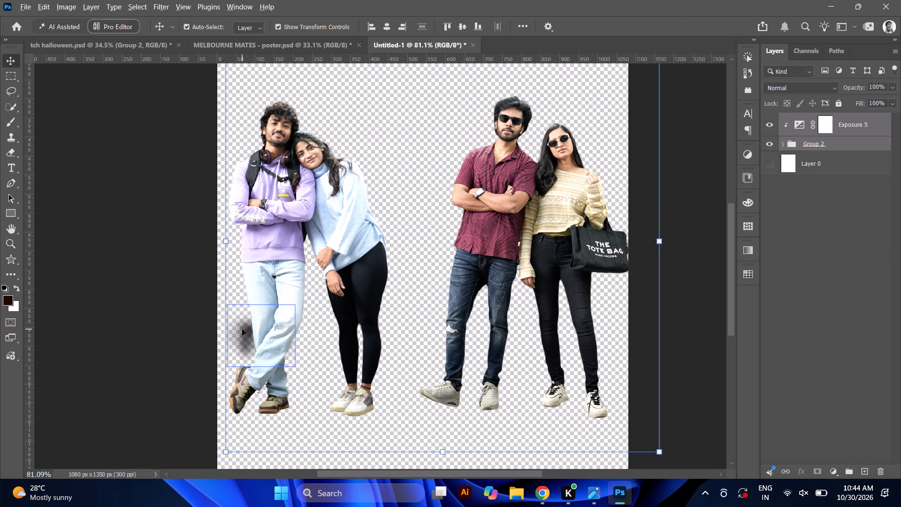
left_click(242, 329, "alt")
double_click(242, 329, "alt")
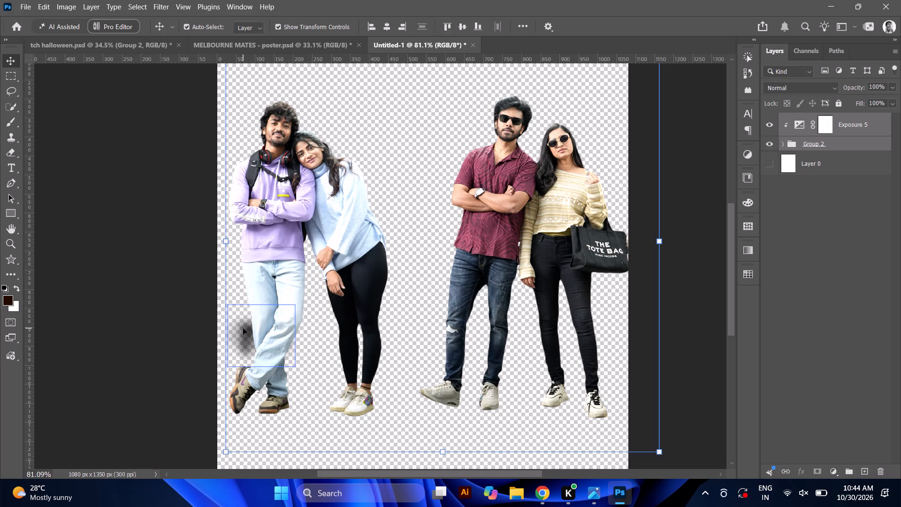
left_click(243, 328, "ctrl")
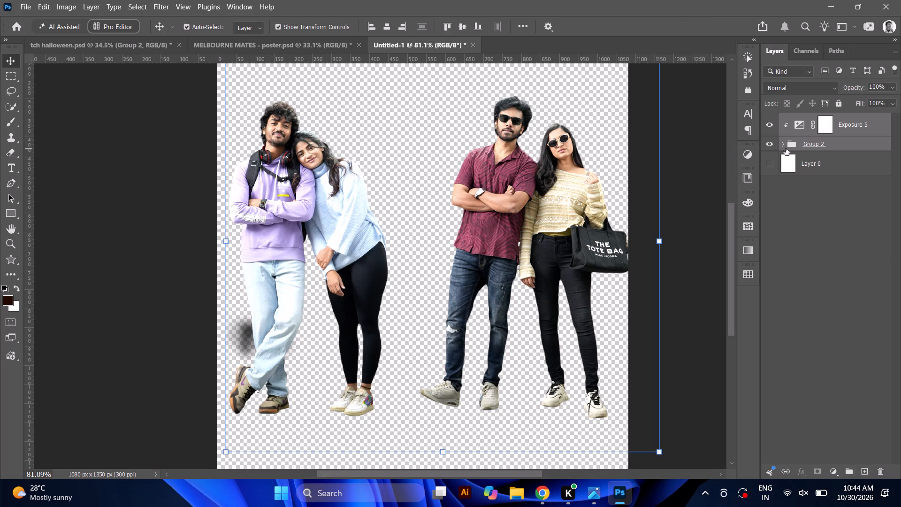
left_click(836, 145)
left_click(243, 331, "alt")
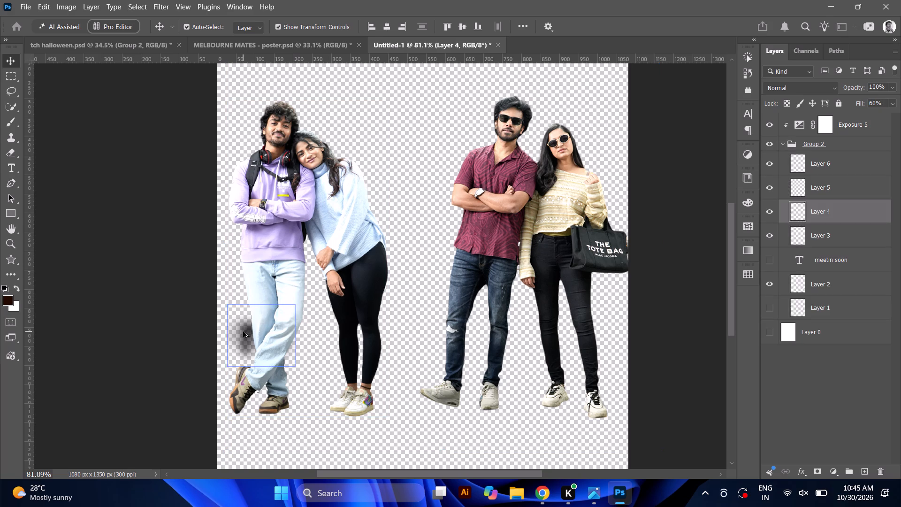
left_click(772, 214)
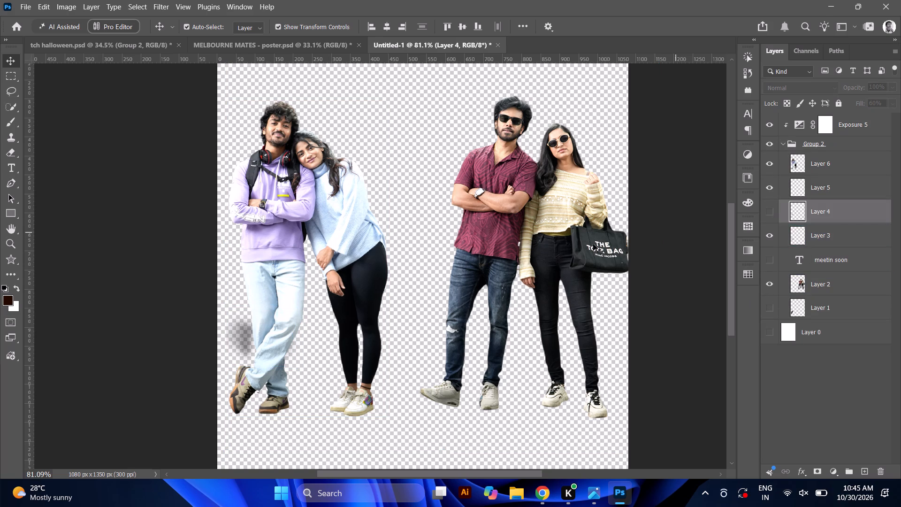
left_click(769, 235)
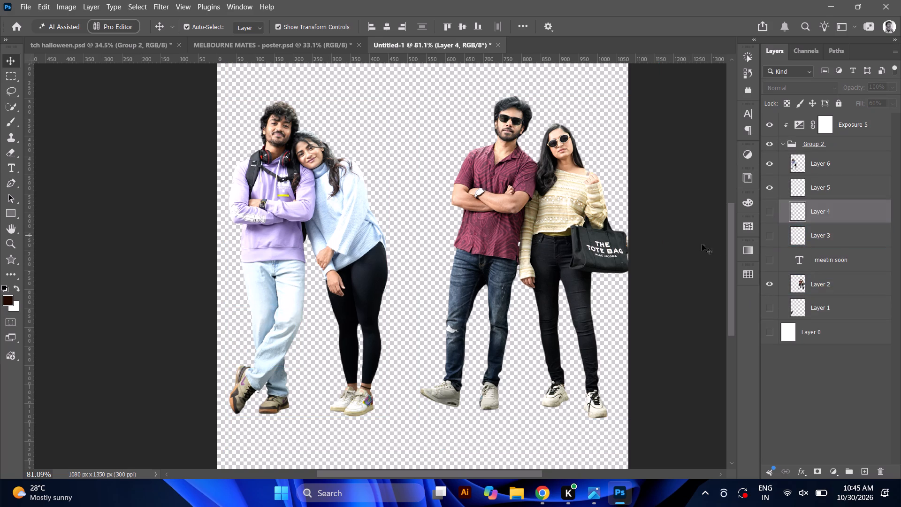
Set up a transparent PNG export of the couples document at 1080 x 1350 px with Preserve Details resampling.
scroll(559, 251, "down", 8, "alt")
scroll(669, 247, "up", 4, "alt")
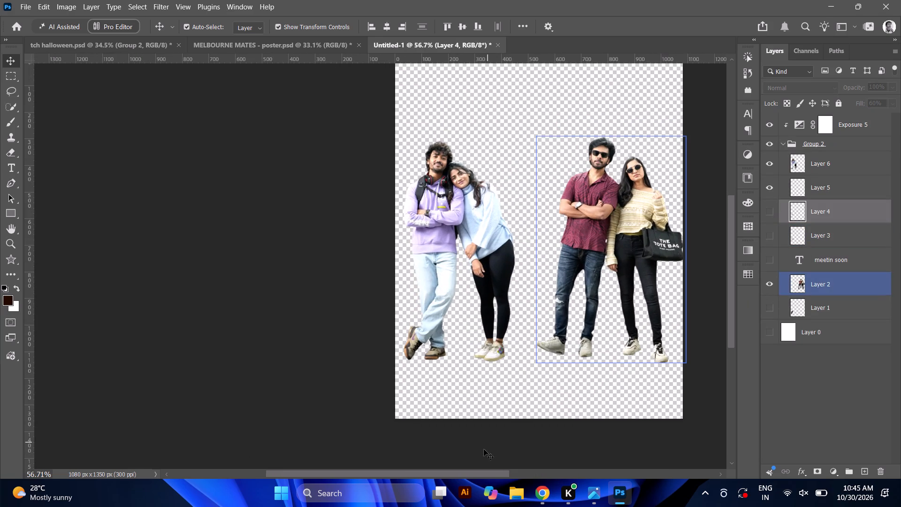
left_click_drag(487, 473, 557, 466)
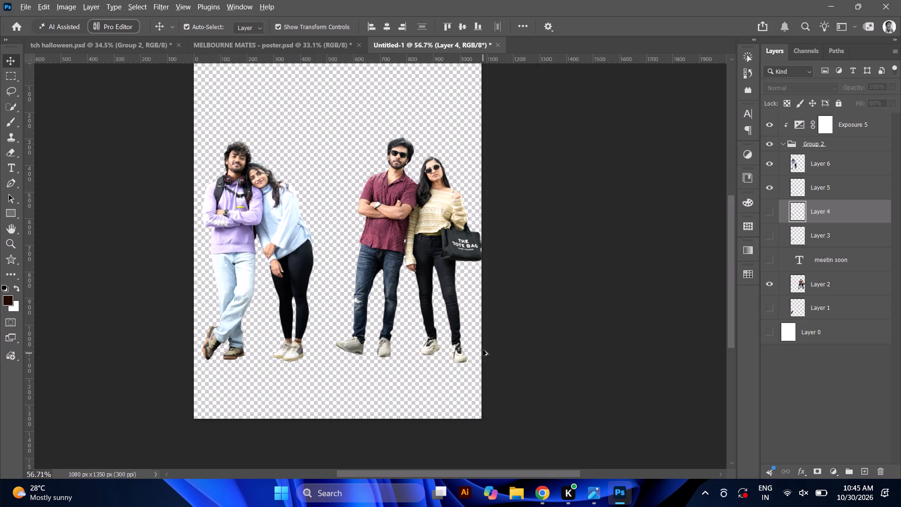
scroll(485, 339, "up", 3, "alt")
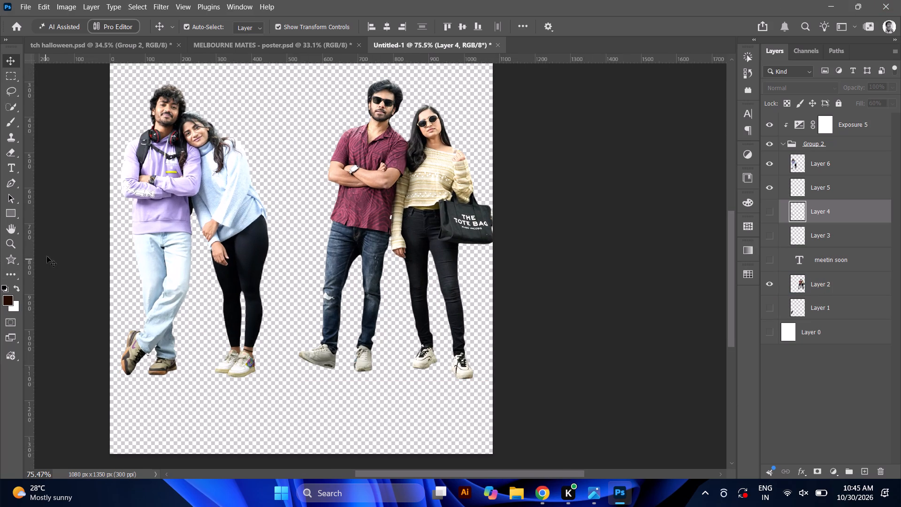
left_click(22, 0)
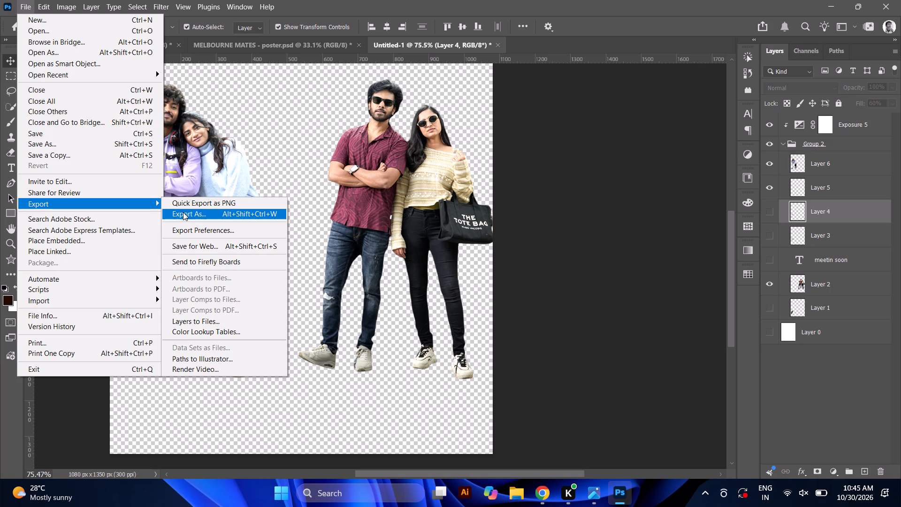
left_click(183, 212)
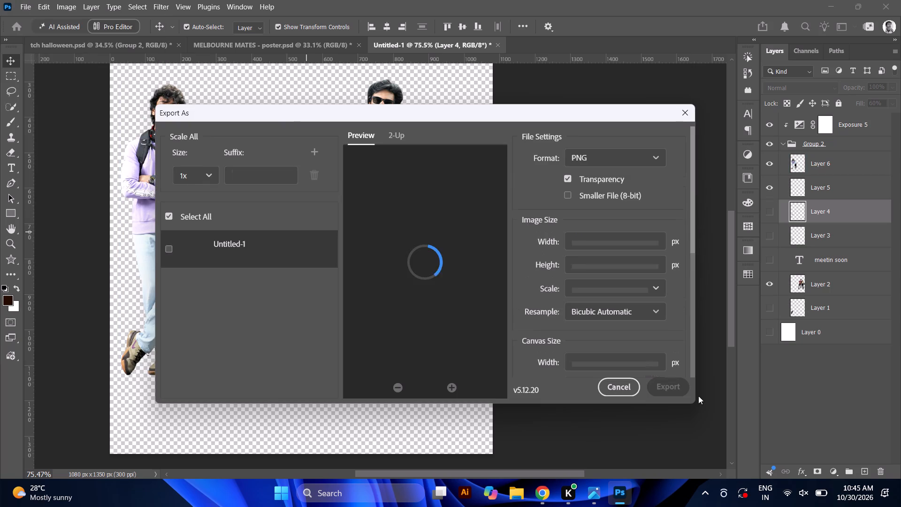
left_click(676, 394)
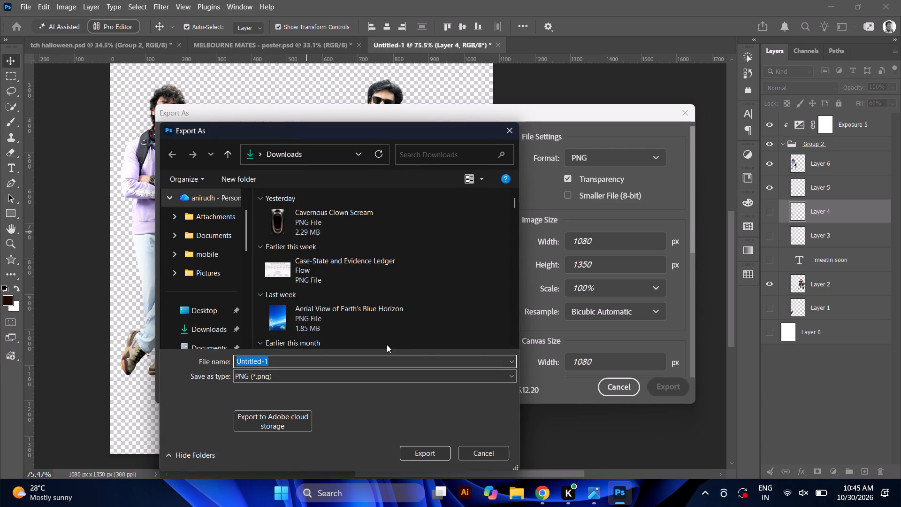
left_click(501, 137)
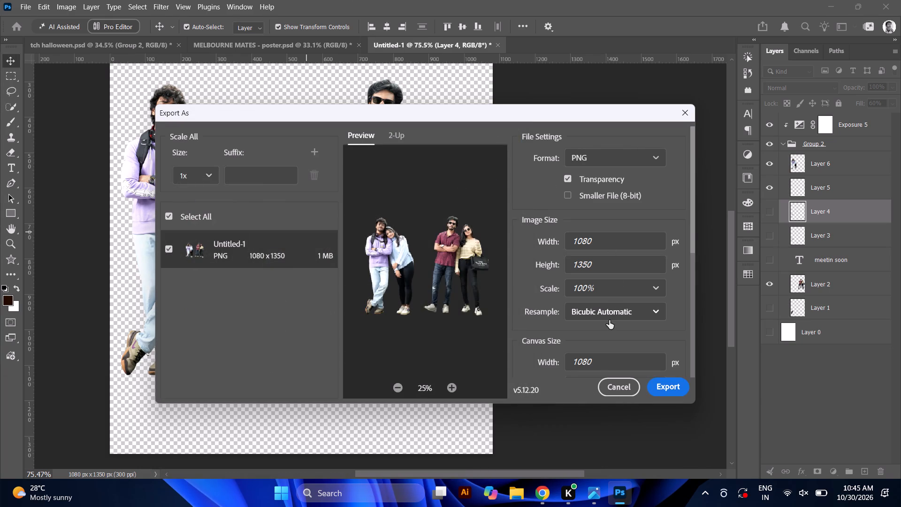
left_click(610, 314)
left_click(580, 448)
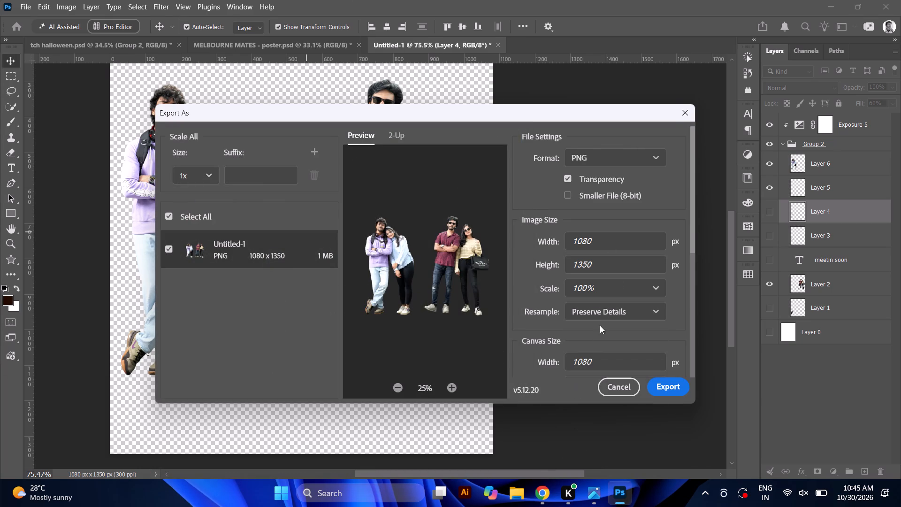
Export the PNG to the Downloads folder under the file name sadw.
left_click(661, 391)
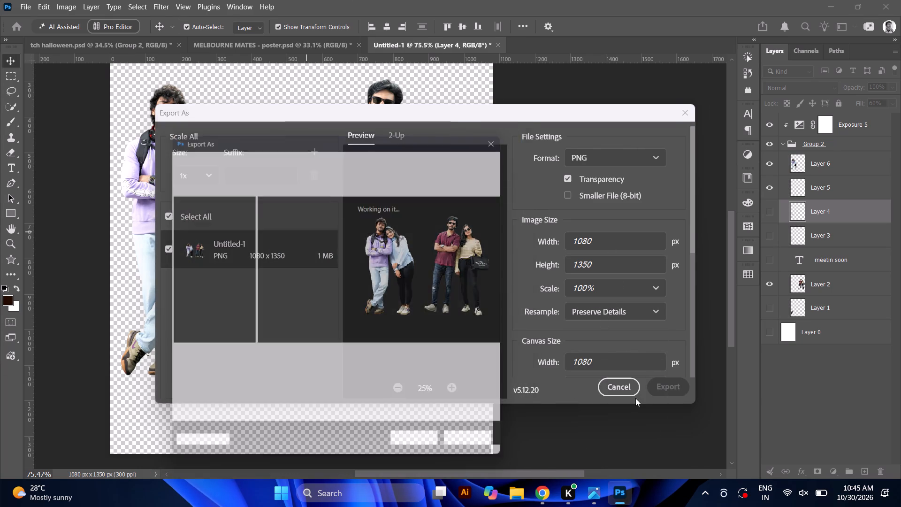
left_click(422, 453)
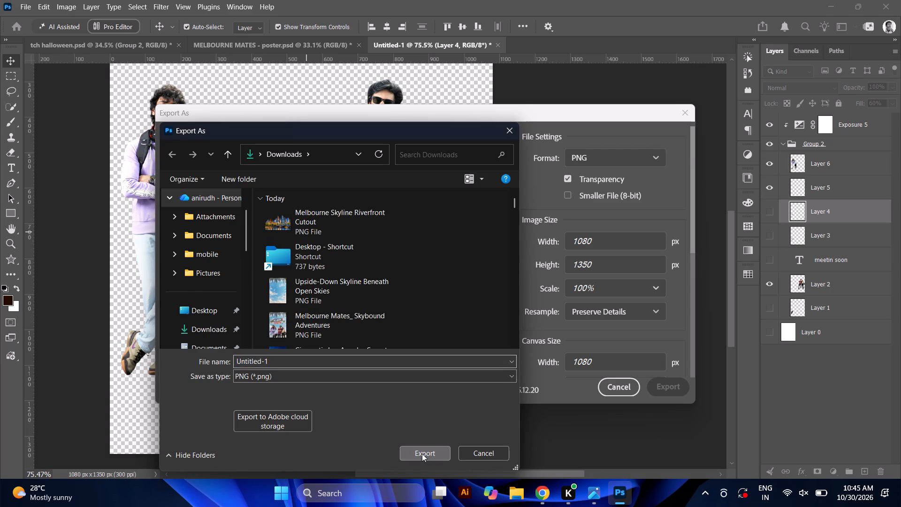
left_click(516, 250)
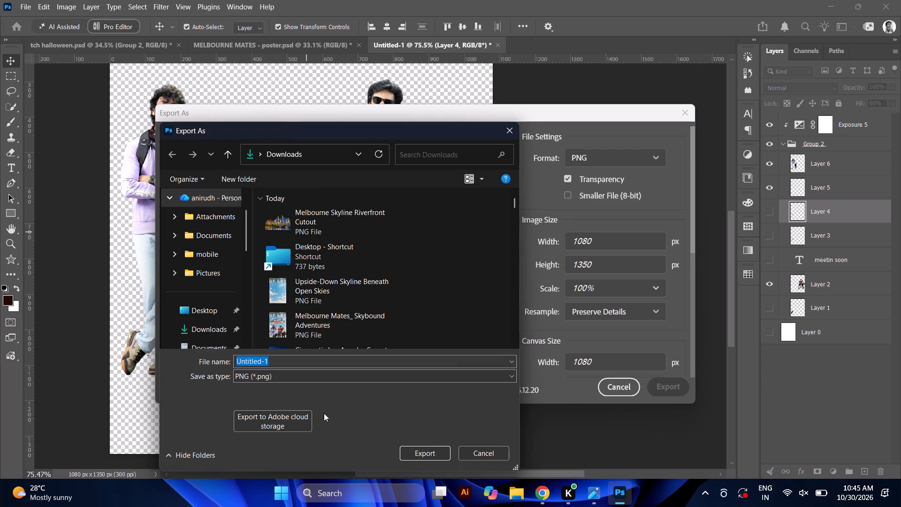
type("sa")
left_click(280, 358)
type("sadw")
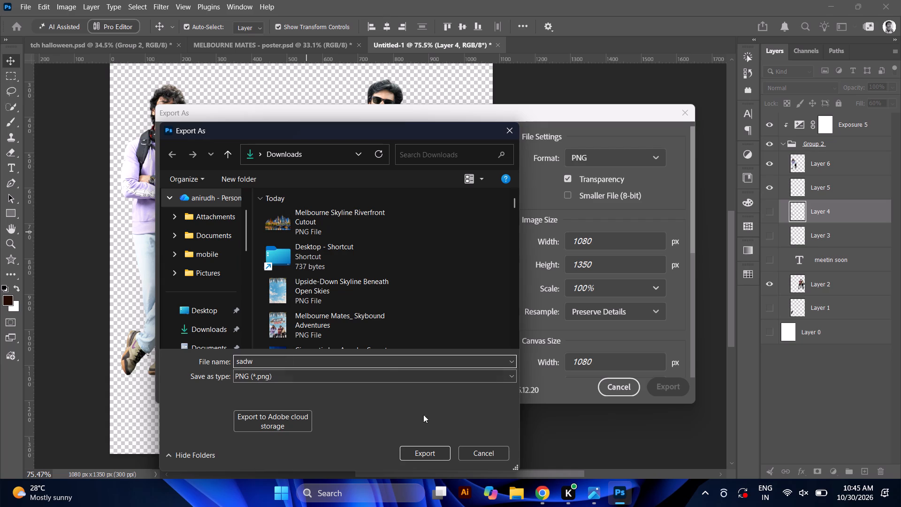
left_click(429, 453)
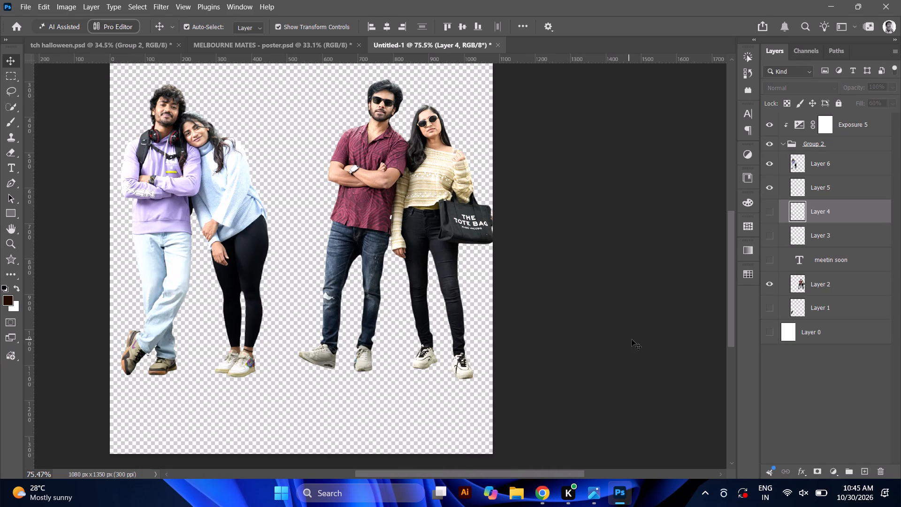
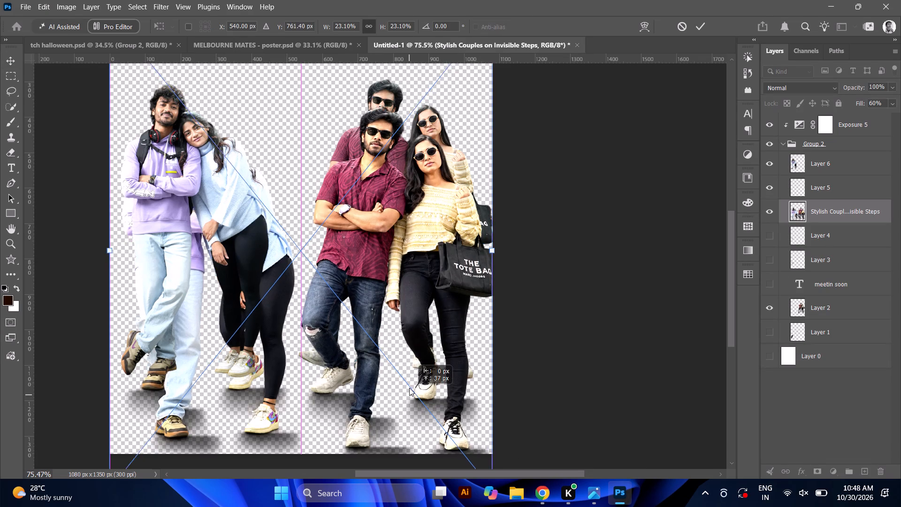
left_click_drag(409, 388, 410, 352)
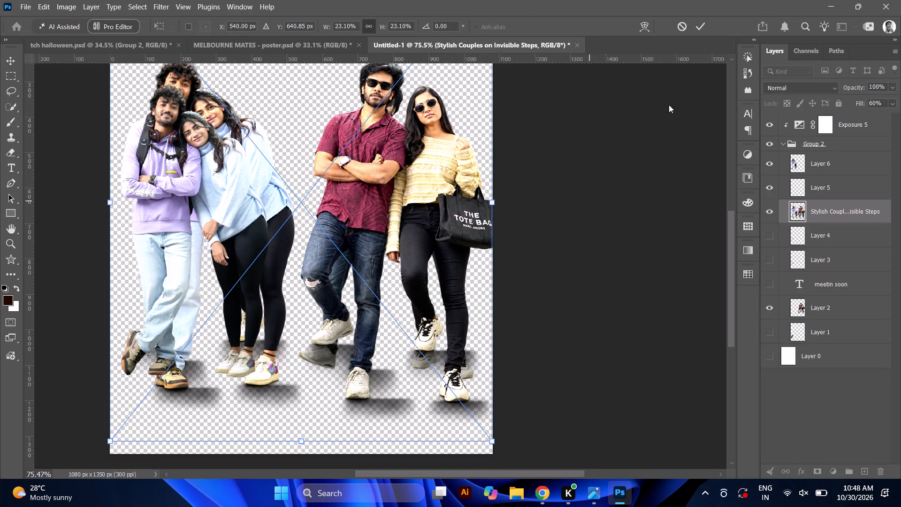
left_click(704, 28)
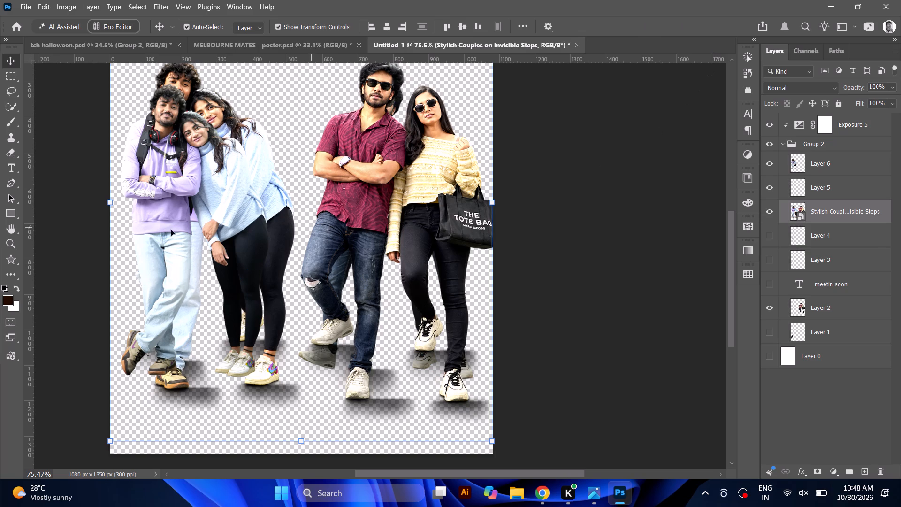
Rasterize the placed couples image and erase its duplicate figures down to the lower legs, keeping the shoes and foot shadows.
left_click(11, 153)
left_click(356, 284)
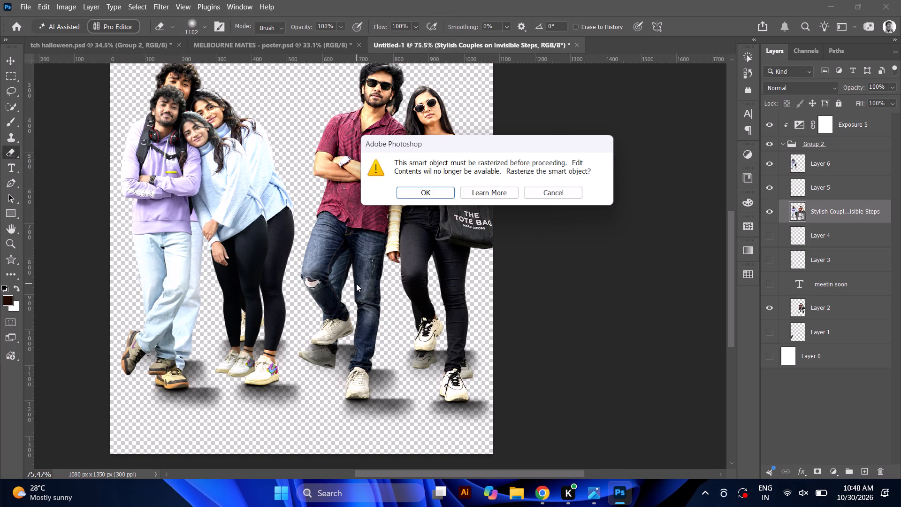
left_click(427, 192)
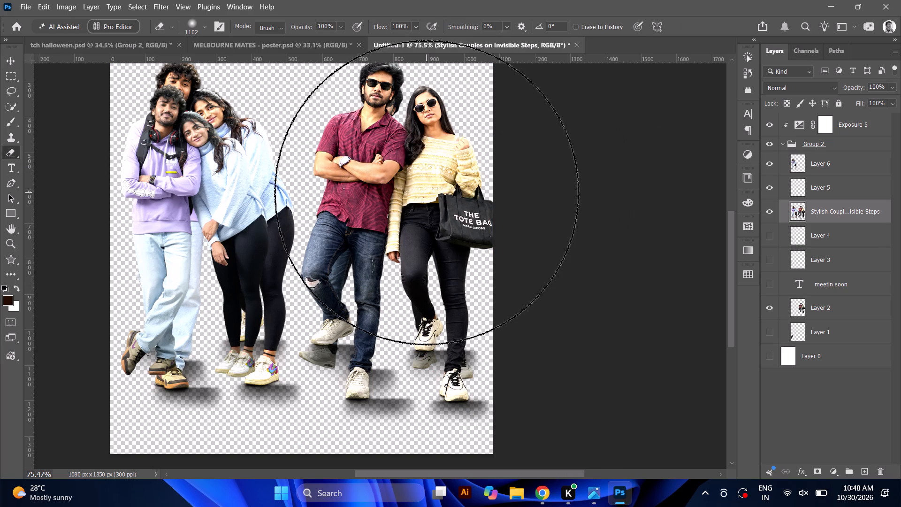
left_click_drag(442, 177, 404, 173)
triple_click(403, 173)
double_click(403, 173)
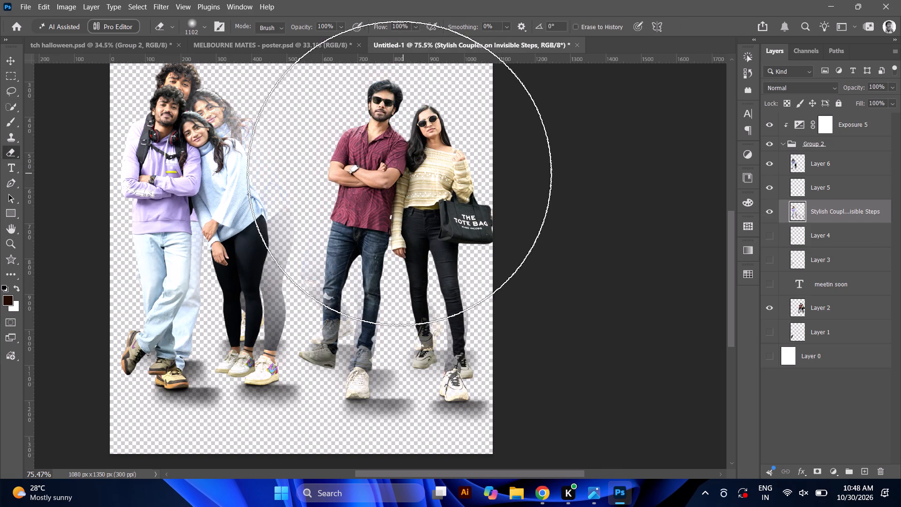
left_click_drag(237, 143, 227, 142)
left_click(208, 134)
left_click(197, 127)
left_click(196, 90)
left_click(206, 91)
left_click_drag(210, 92, 343, 137)
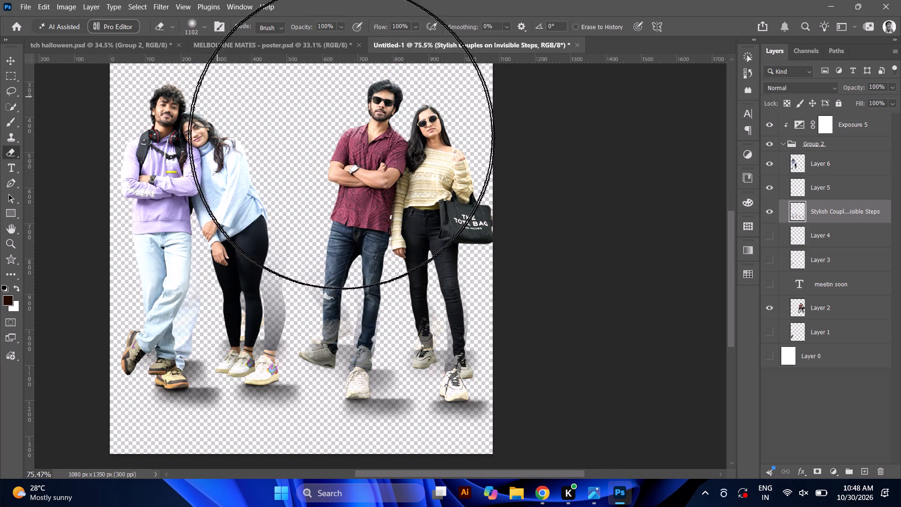
left_click_drag(343, 137, 483, 138)
triple_click(481, 138)
left_click(222, 111)
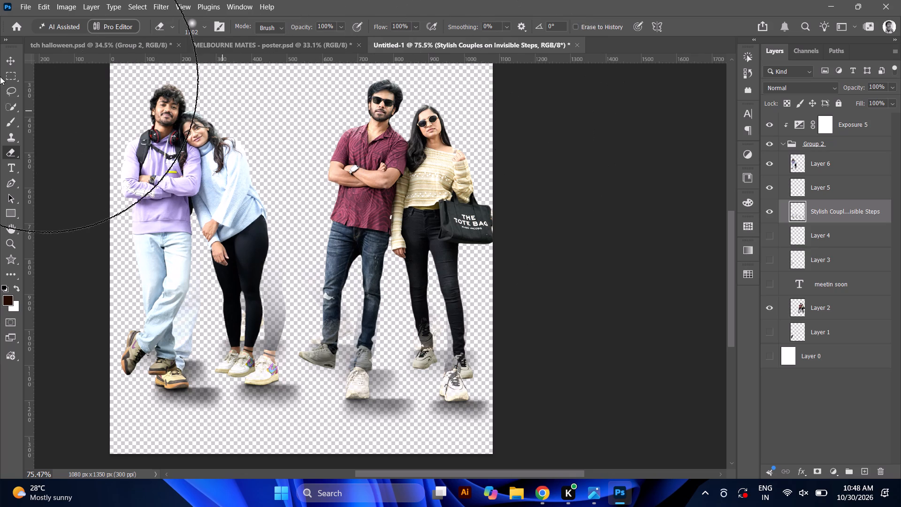
Scale the remaining shadow layer to about 79% and move it down towards the original couples' shoes, at about X 449, Y 715 px.
left_click_drag(10, 58, 15, 61)
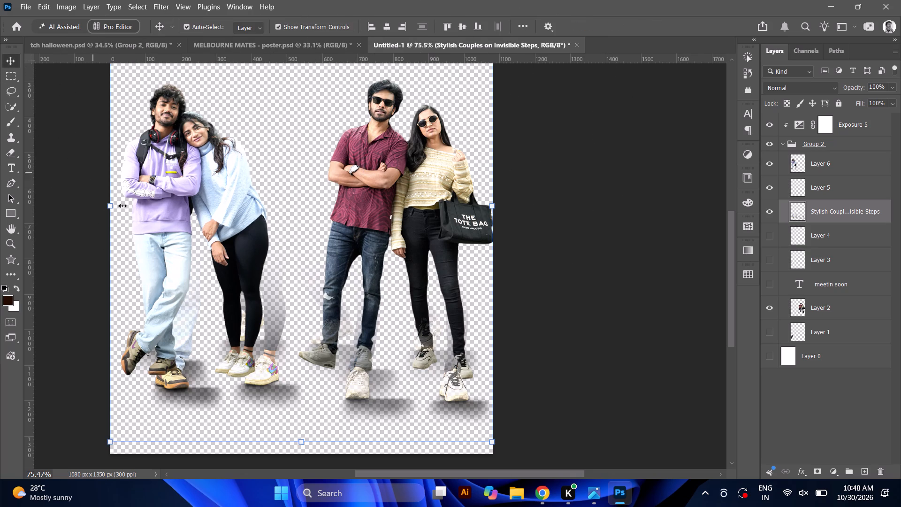
scroll(131, 218, "down", 8, "alt")
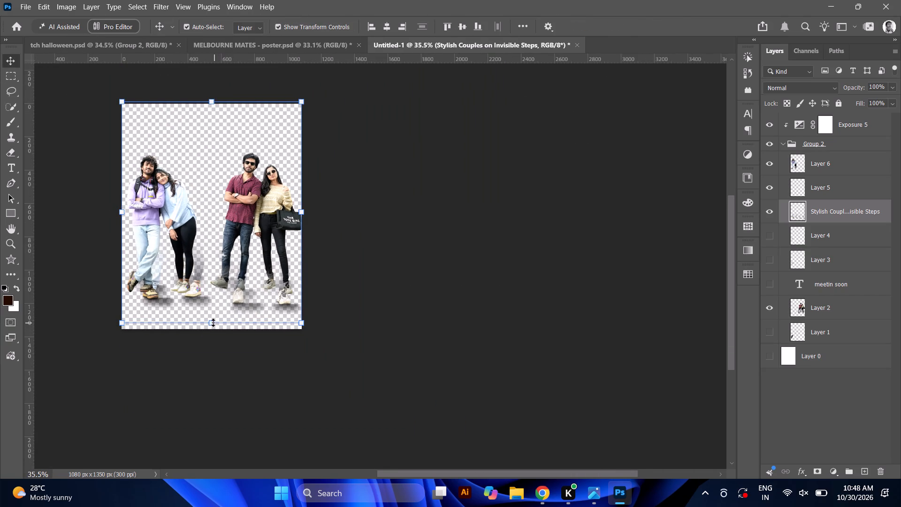
left_click_drag(211, 323, 207, 276)
scroll(201, 206, "up", 8, "alt")
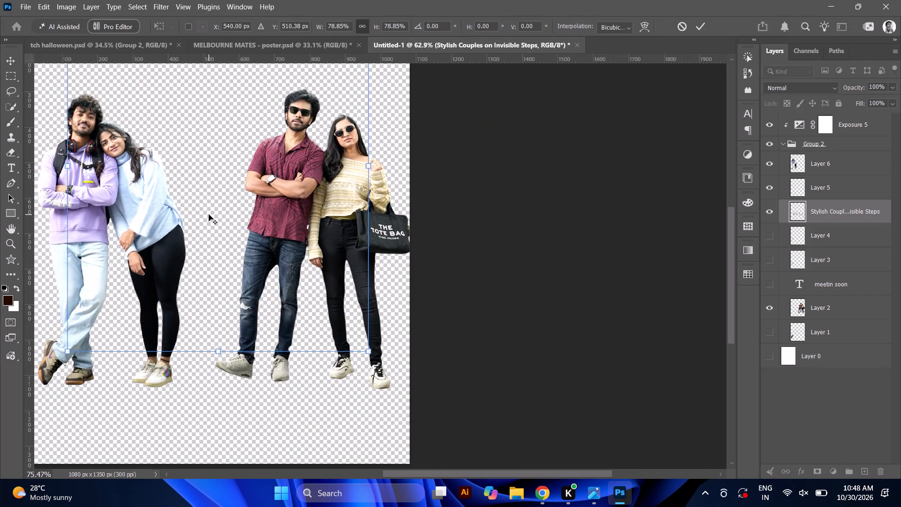
left_click_drag(280, 237, 272, 270)
left_click_drag(259, 275, 242, 307)
left_click_drag(242, 307, 220, 363)
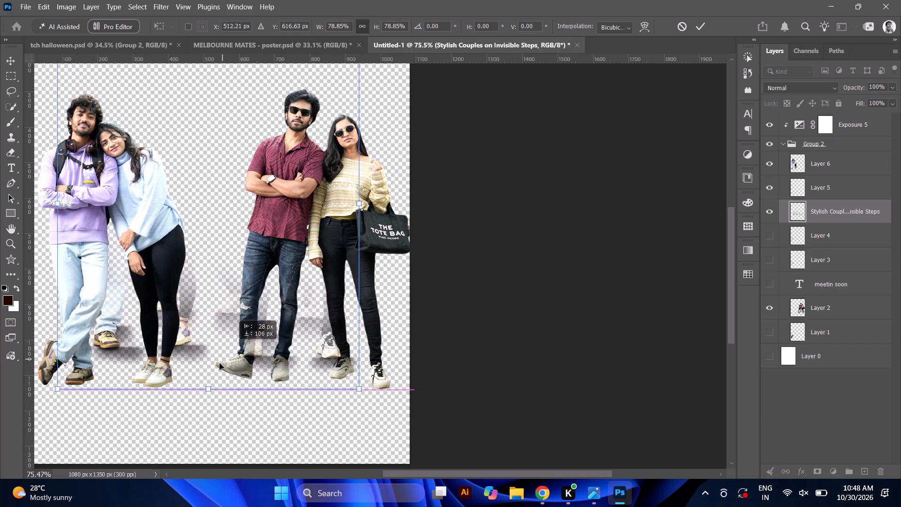
left_click_drag(220, 363, 203, 372)
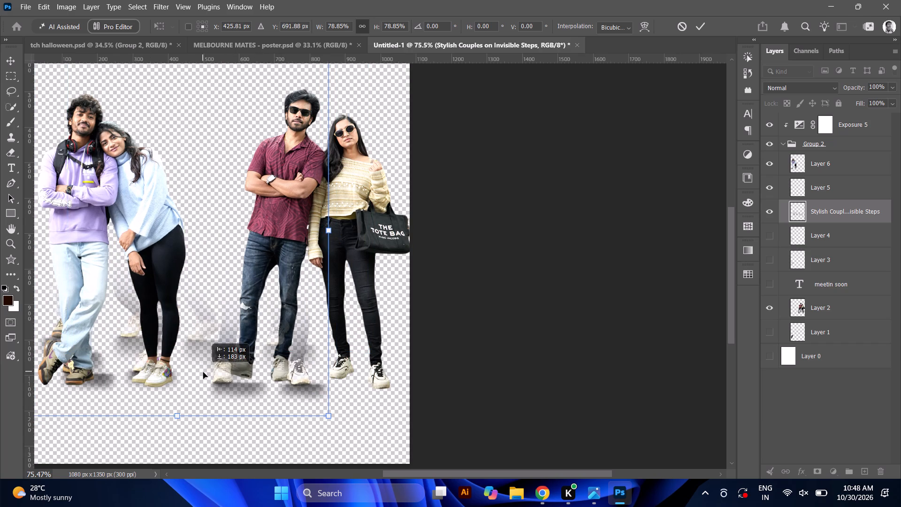
left_click_drag(203, 372, 207, 375)
scroll(206, 376, "up", 14, "alt")
scroll(206, 376, "down", 5, "alt")
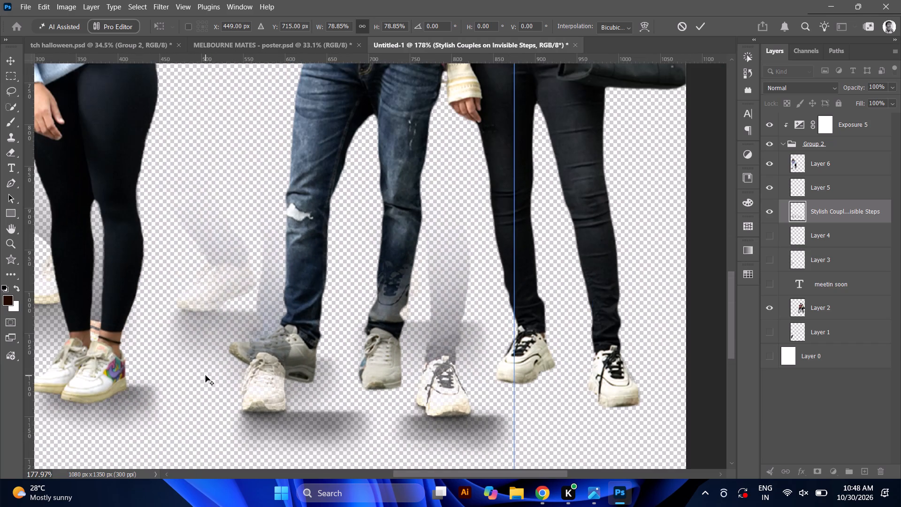
Hide the Stylish Couples on Invisible Steps layer.
left_click(769, 210)
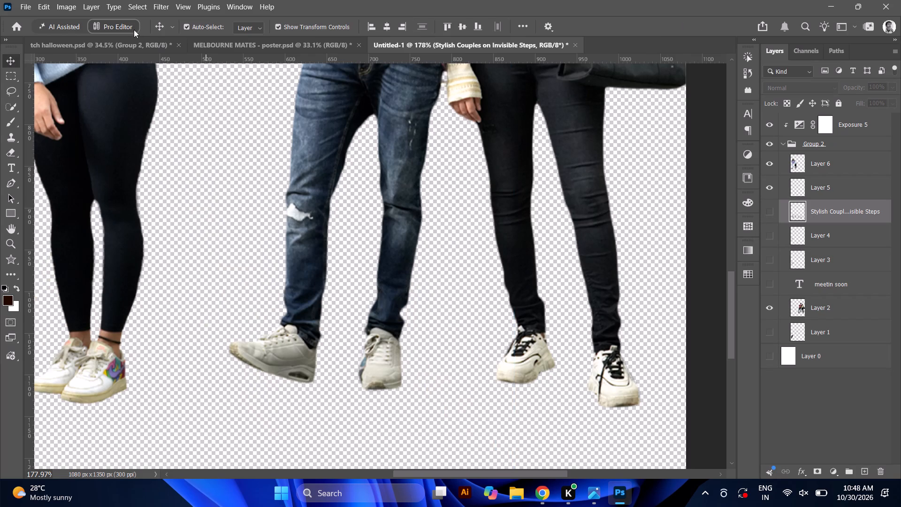
In the MELBOURNE MATES poster, add an empty layer directly above Layer 17, beneath Layer 15 with the purple-hoodie couple.
left_click(238, 49)
scroll(337, 489, "up", 3, "alt")
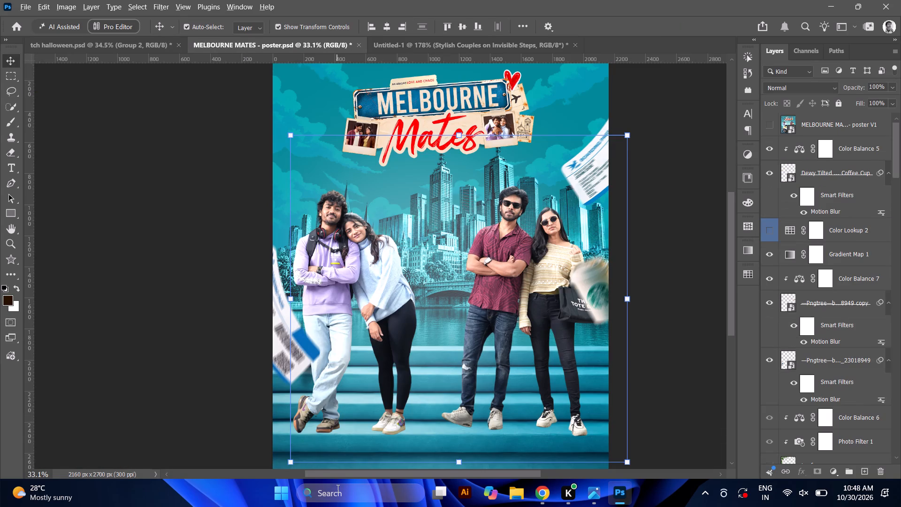
scroll(337, 488, "up", 1, "alt")
scroll(342, 438, "up", 1)
scroll(336, 441, "up", 8, "alt")
scroll(344, 419, "down", 6)
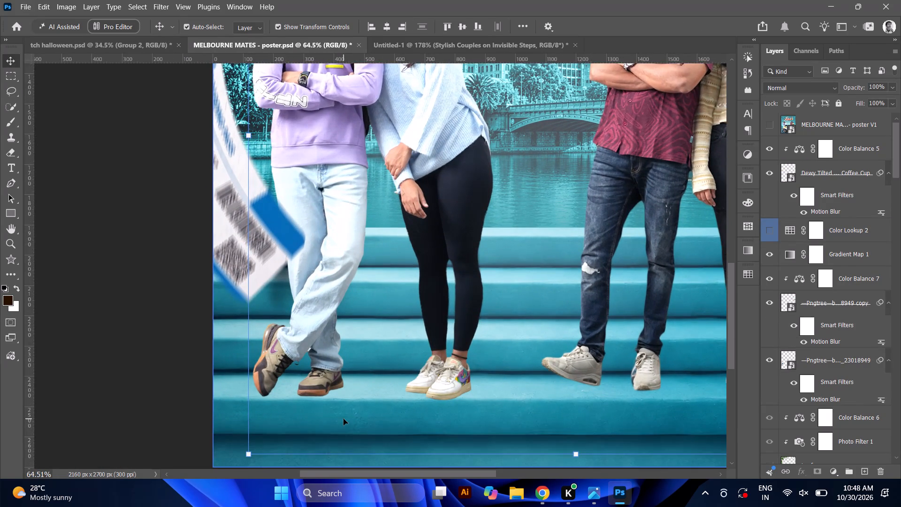
scroll(344, 419, "down", 6)
scroll(241, 359, "up", 11, "alt")
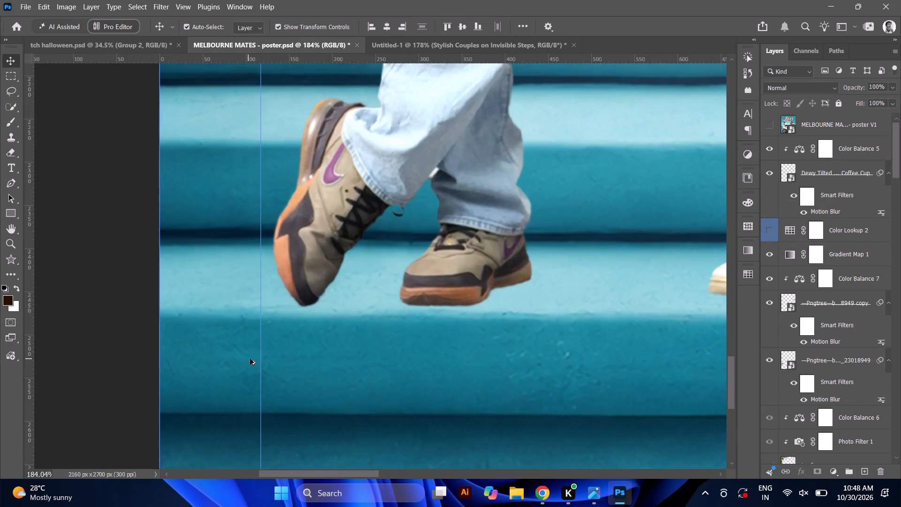
scroll(286, 346, "up", 4, "alt")
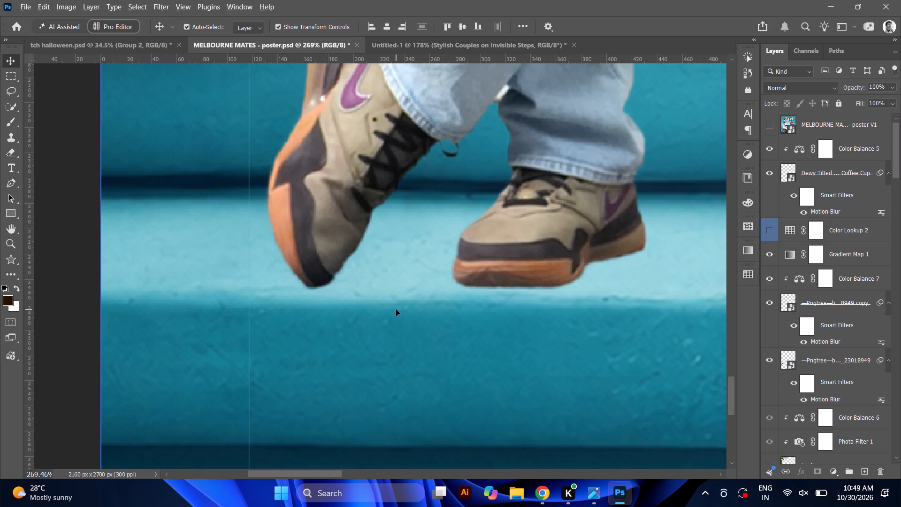
scroll(396, 309, "up", 3, "alt")
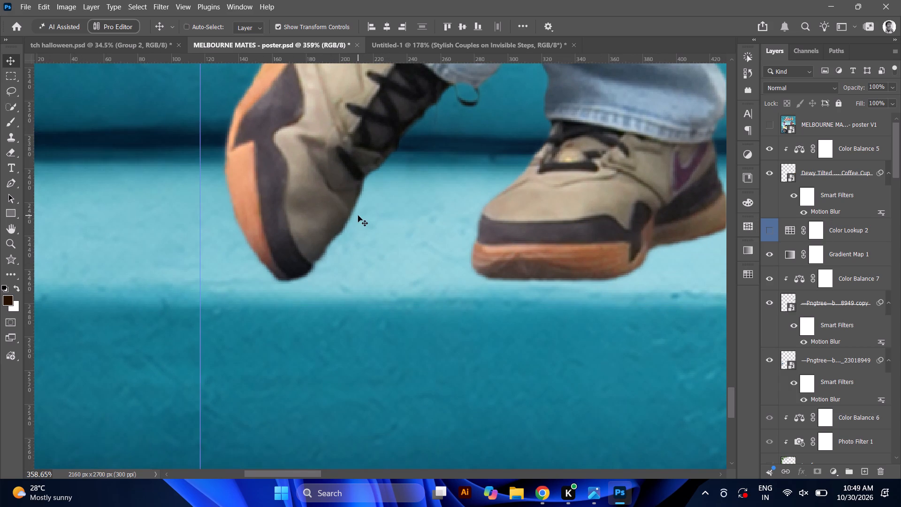
scroll(840, 436, "down", 20)
scroll(837, 422, "down", 16)
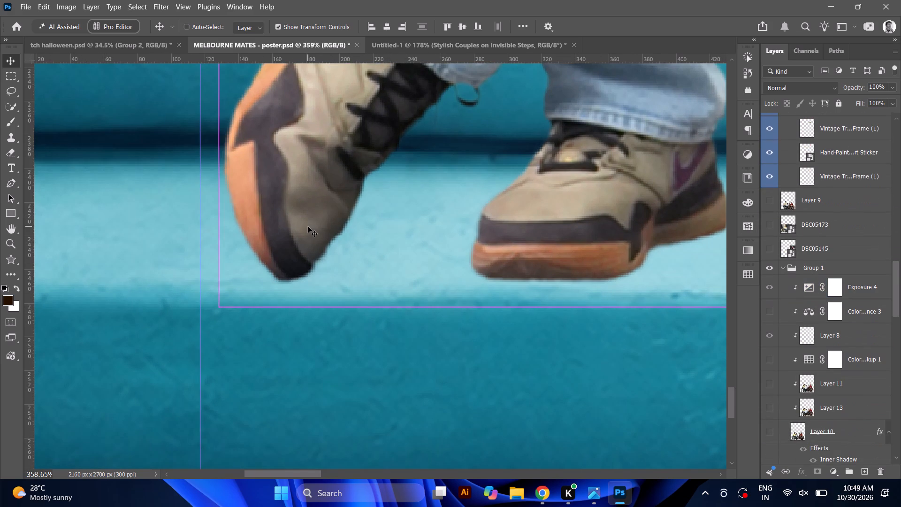
left_click(308, 226, "ctrl")
left_click(310, 226, "alt")
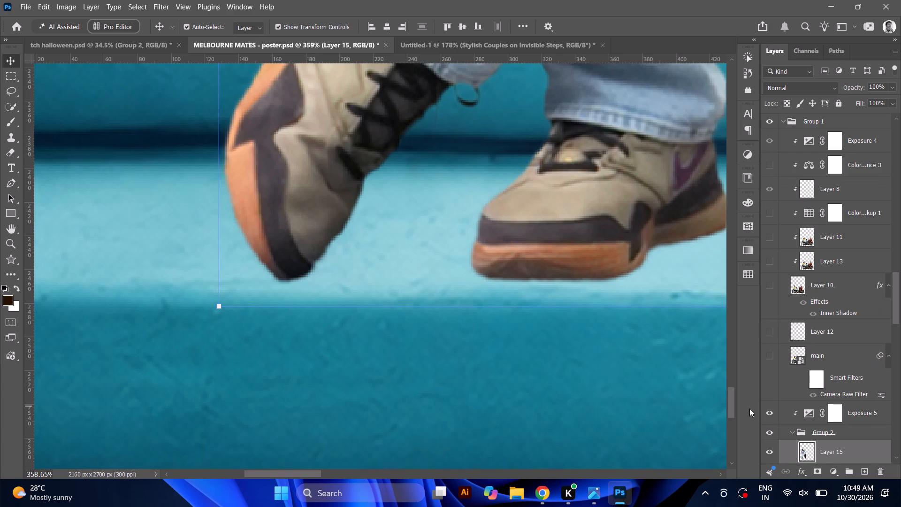
scroll(827, 421, "down", 5)
left_click(832, 351)
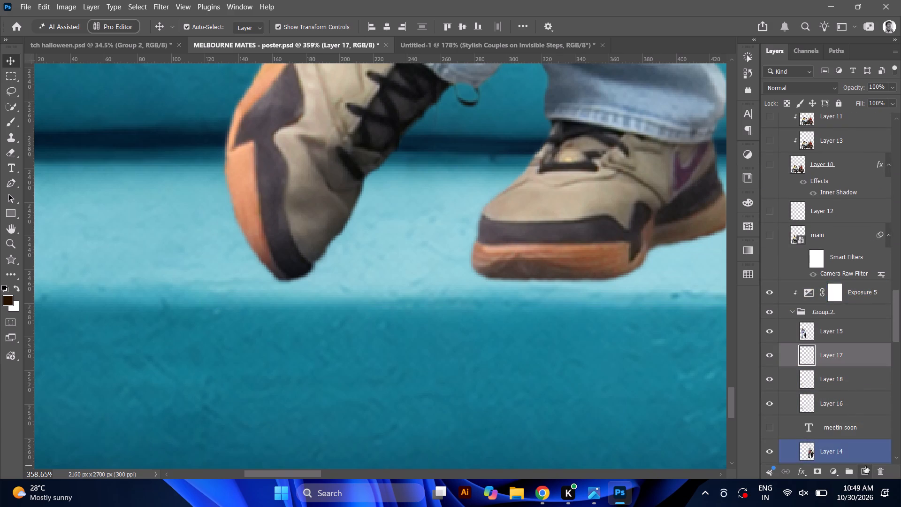
left_click(865, 467)
Choose the Brush tool and set the foreground colour to black (#000000).
left_click(14, 121)
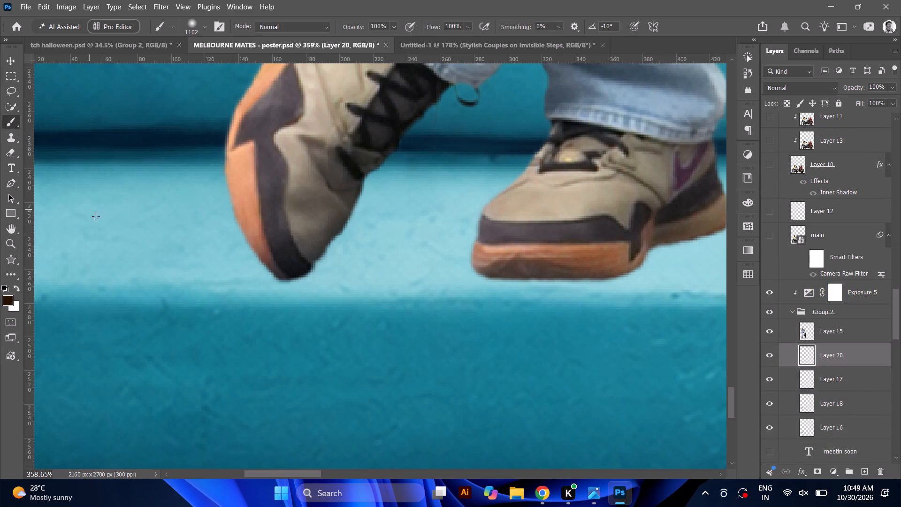
left_click(7, 299)
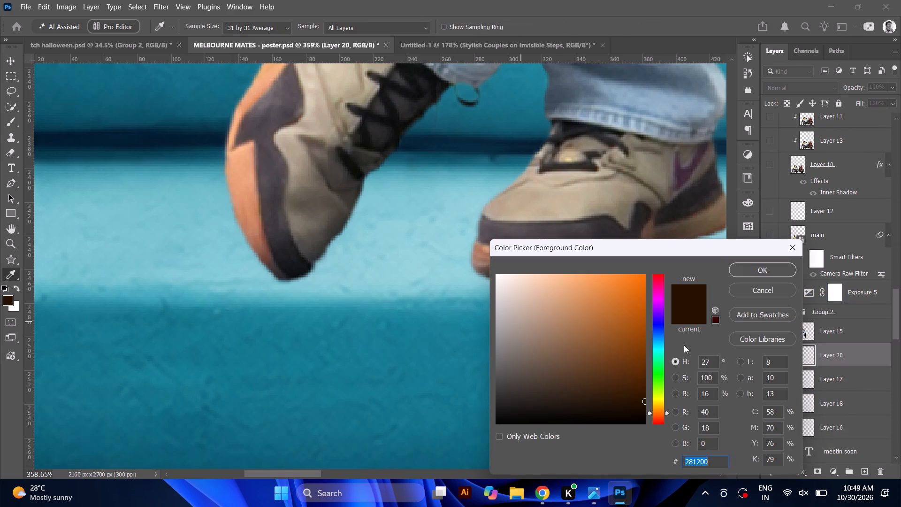
left_click_drag(626, 410, 691, 432)
left_click(759, 271)
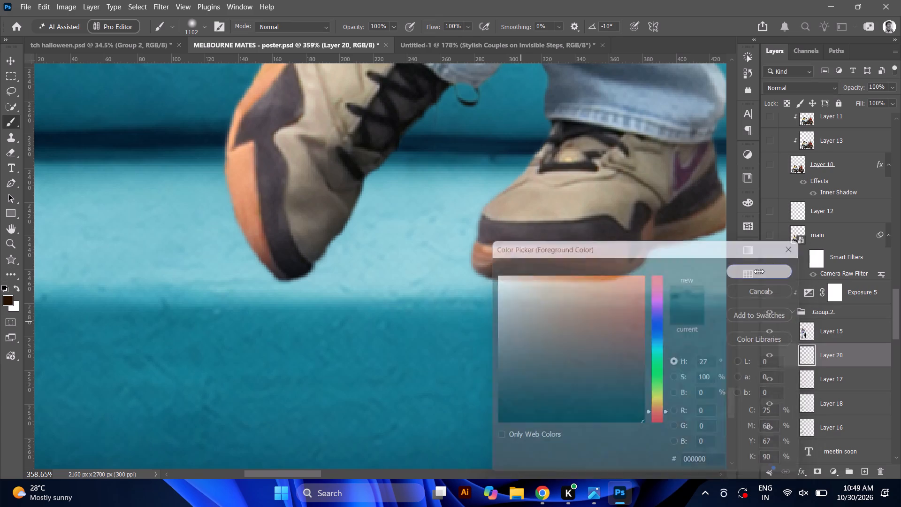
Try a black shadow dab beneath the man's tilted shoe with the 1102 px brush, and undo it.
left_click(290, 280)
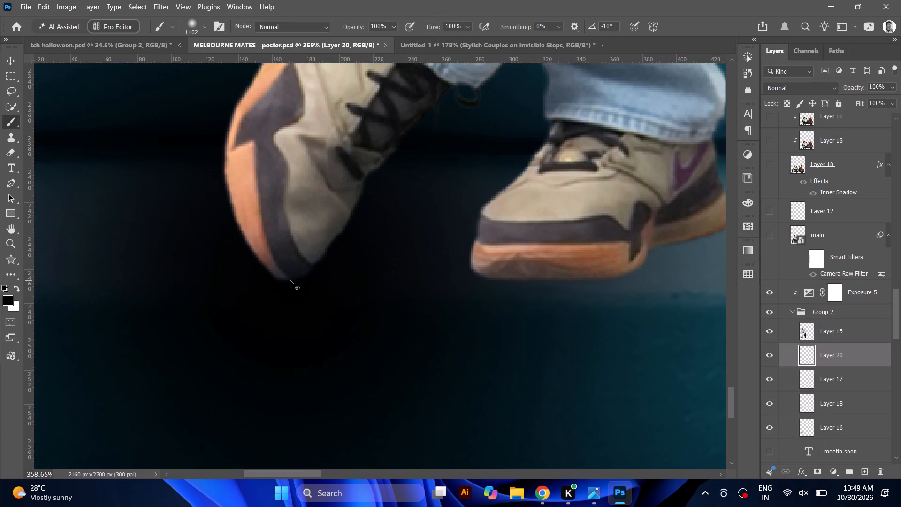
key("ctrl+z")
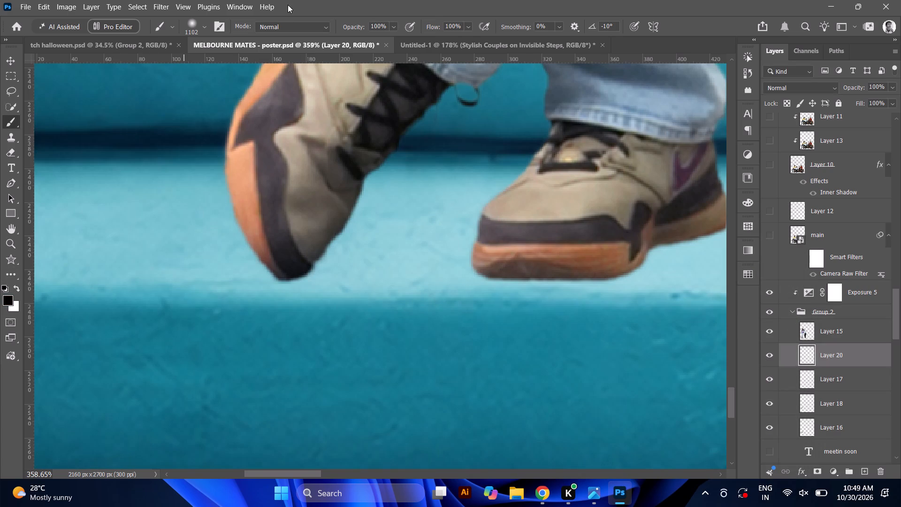
Set the soft round brush to 130 px and paint a black shadow beneath the toe of the man's tilted shoe.
left_click(196, 34)
left_click(214, 63)
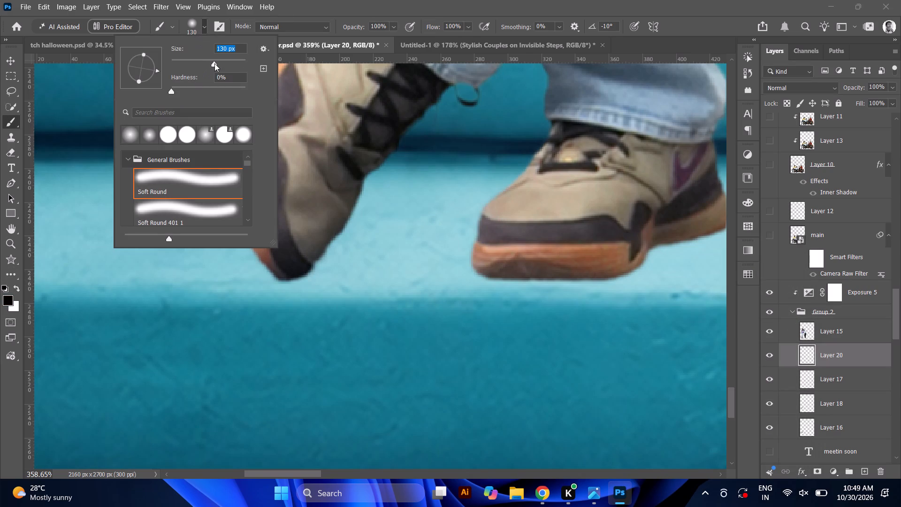
left_click(348, 253)
left_click(288, 261)
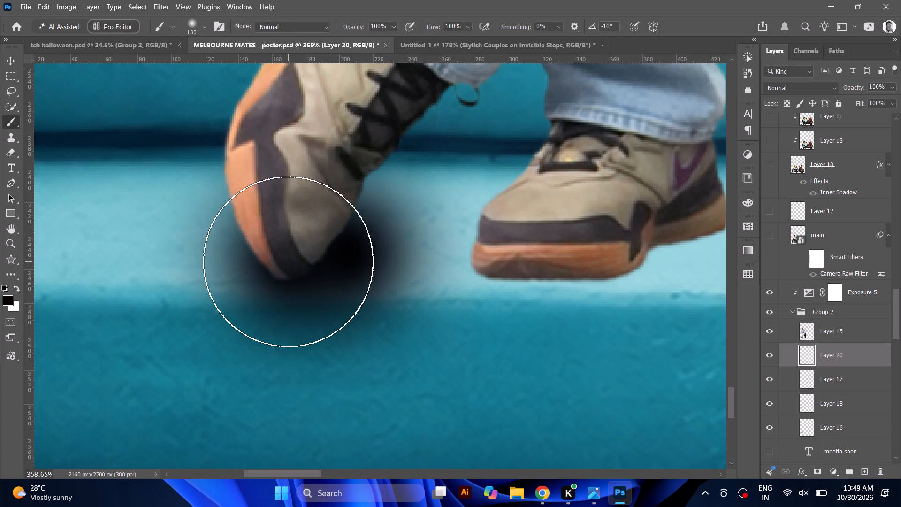
Erase the shadow's outer spill beside and below the man's tilted shoe with a 48 px soft eraser.
left_click(13, 162)
left_click(14, 154)
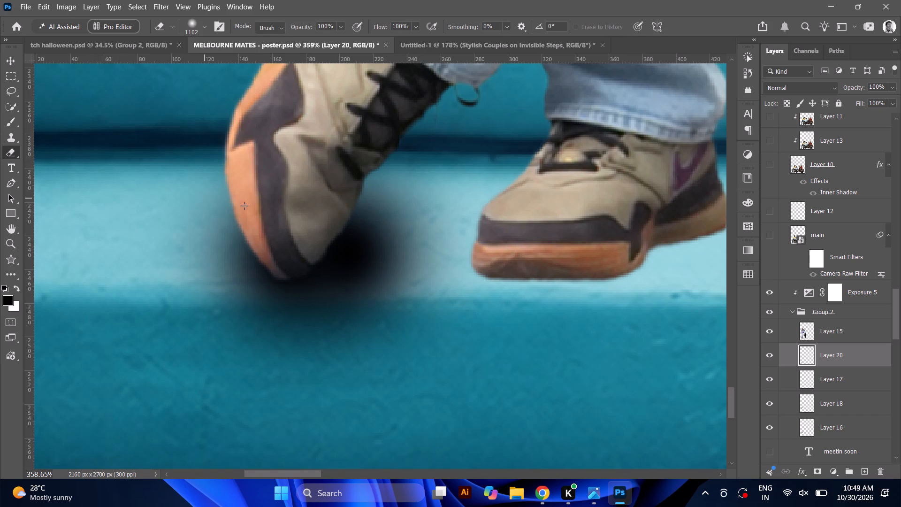
left_click(191, 35)
left_click(190, 61)
left_click_drag(389, 190, 415, 255)
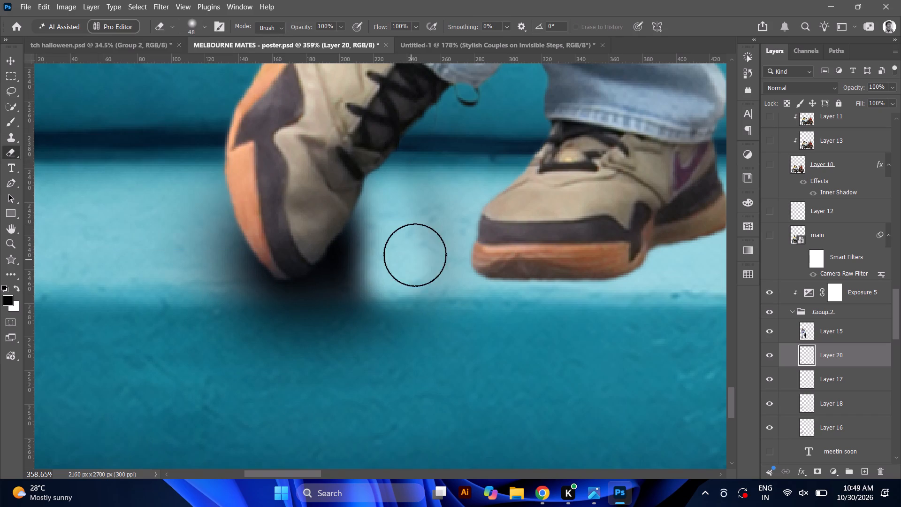
left_click_drag(415, 255, 416, 253)
left_click_drag(422, 206, 212, 289)
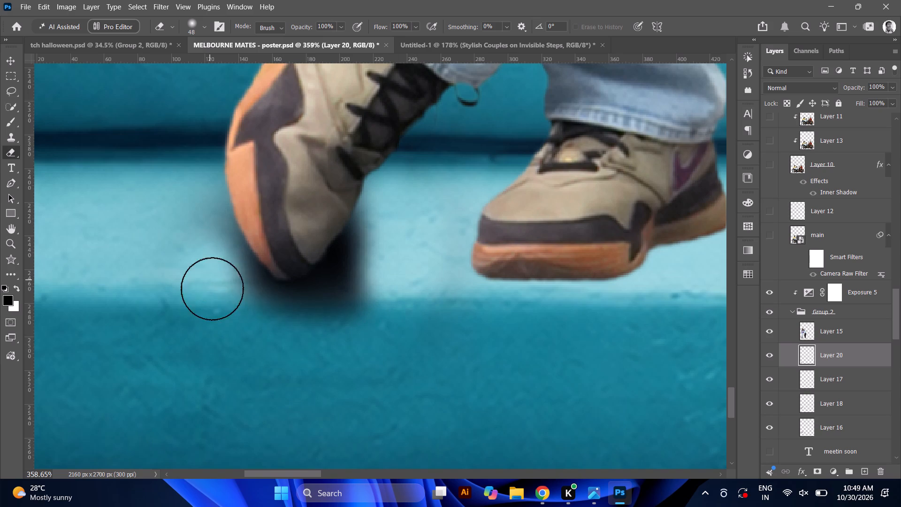
left_click_drag(212, 289, 383, 313)
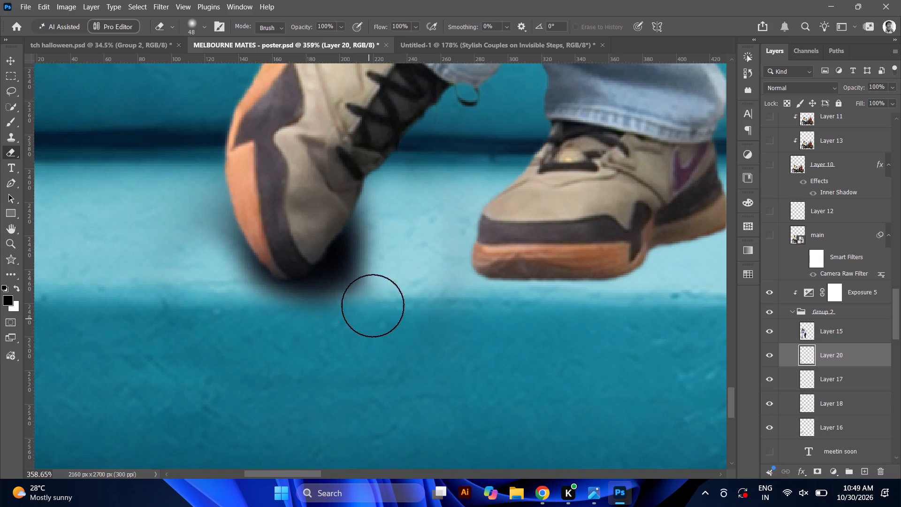
Erase the remaining upper haze around the tilted shoe, leaving a compact shadow beneath its toe.
left_click_drag(376, 188, 370, 193)
left_click_drag(357, 199, 343, 203)
left_click_drag(323, 200, 313, 200)
left_click_drag(297, 198, 276, 211)
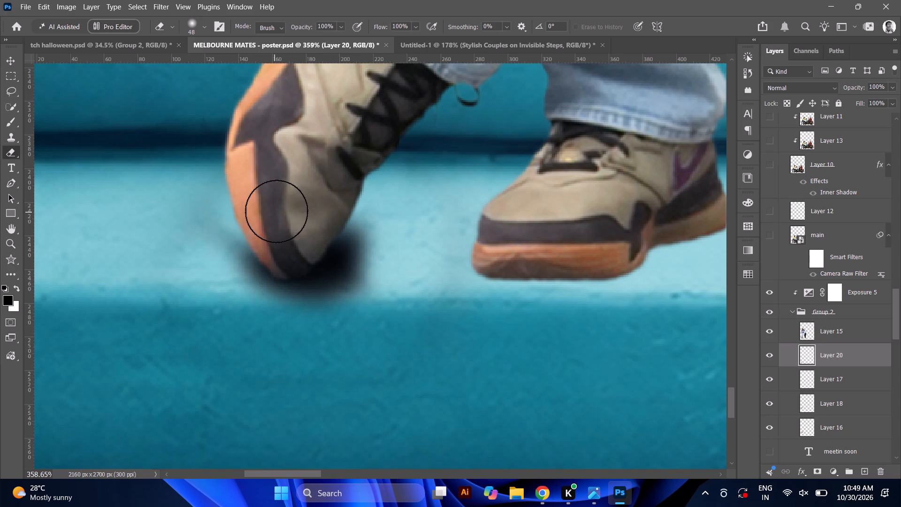
left_click_drag(276, 211, 198, 219)
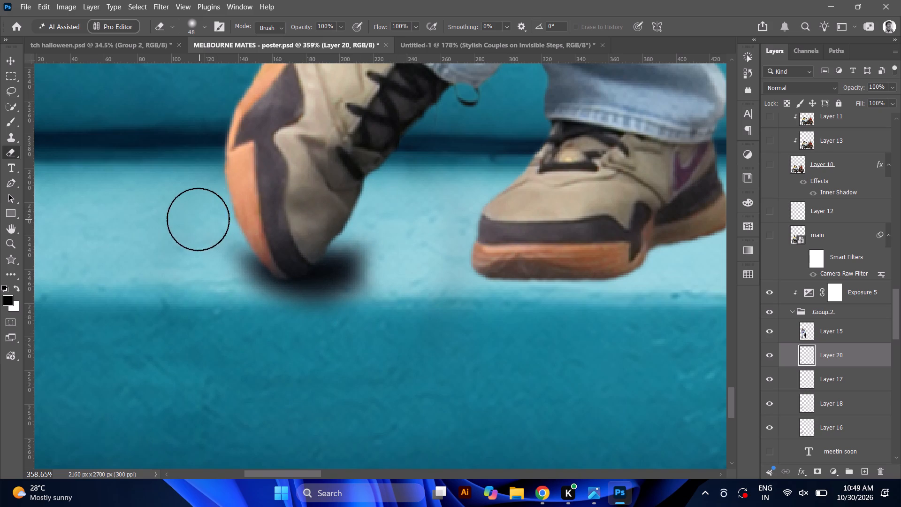
left_click_drag(198, 219, 202, 220)
double_click(206, 220)
left_click(405, 197)
left_click_drag(314, 203, 225, 230)
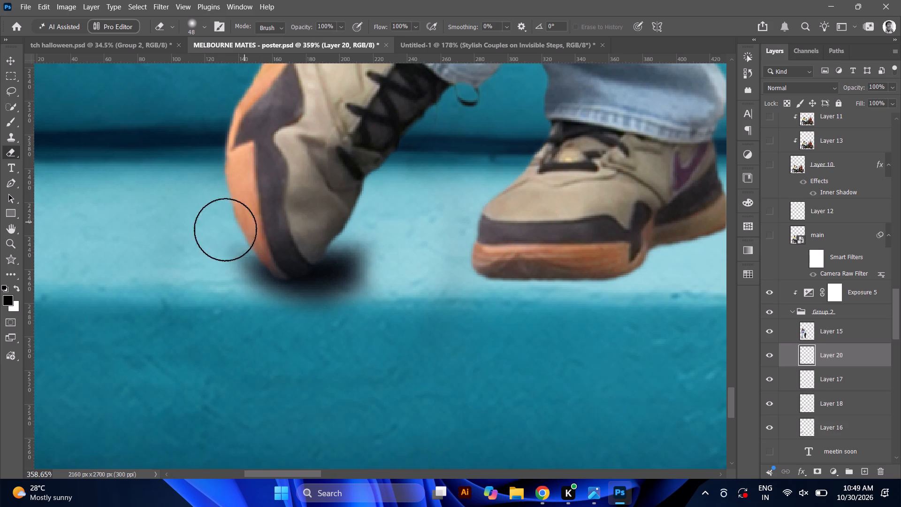
left_click_drag(225, 230, 197, 247)
Lower the fill of the painted shadow's Layer 20 to 86%.
scroll(239, 207, "down", 11, "alt")
scroll(238, 207, "up", 4, "alt")
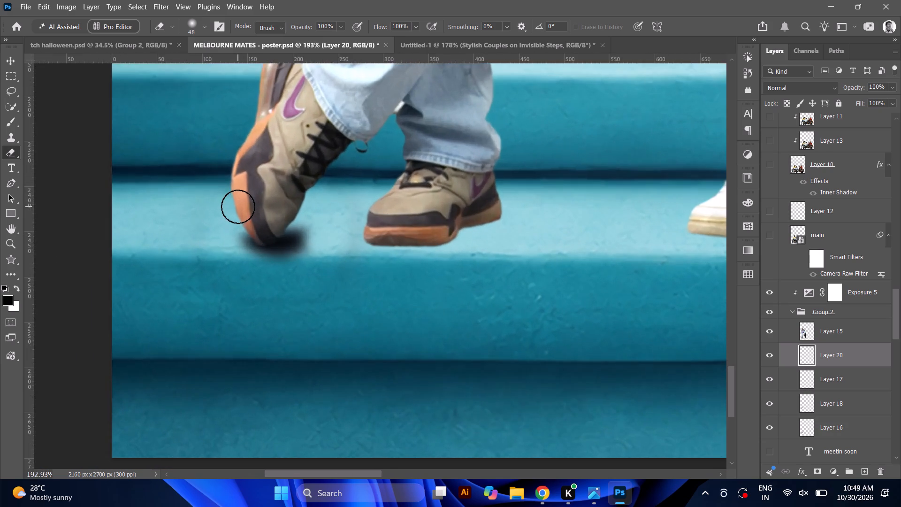
scroll(238, 207, "up", 5, "alt")
left_click_drag(441, 244, 157, 178)
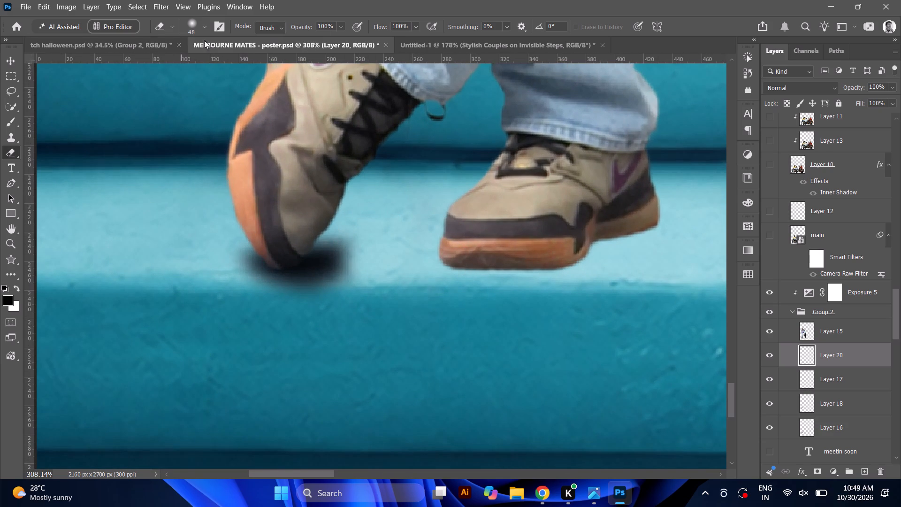
left_click(891, 102)
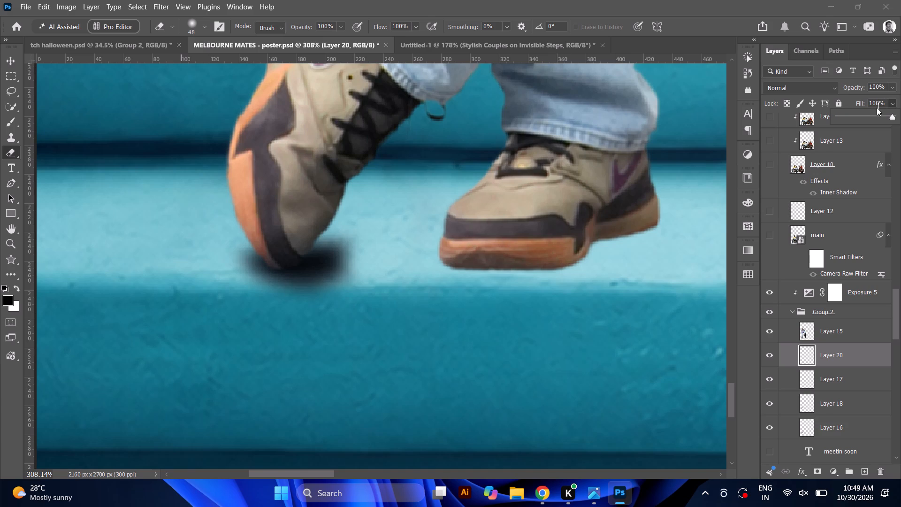
left_click(885, 115)
Paint a broad black shadow between the man's two shoes and up behind his trouser hems with the 130 px soft brush.
scroll(543, 162, "down", 5, "alt")
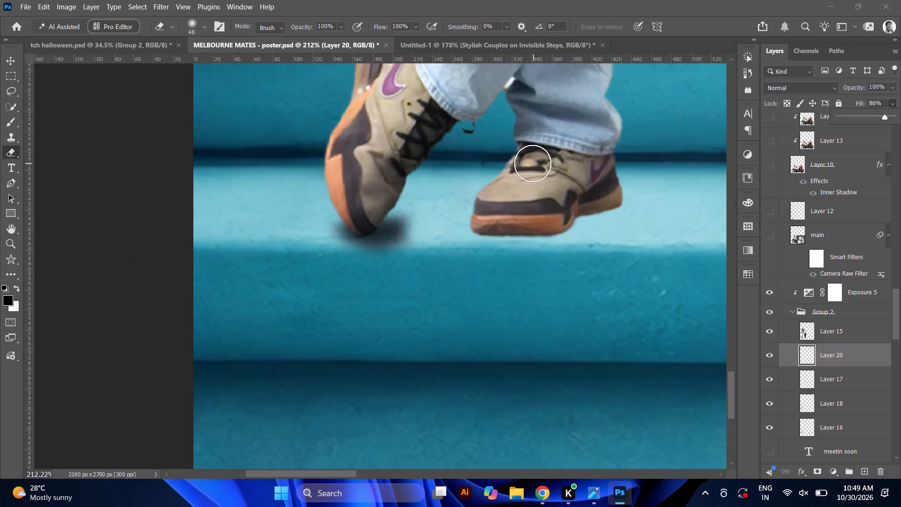
scroll(533, 163, "down", 3, "alt")
scroll(531, 163, "up", 12, "alt")
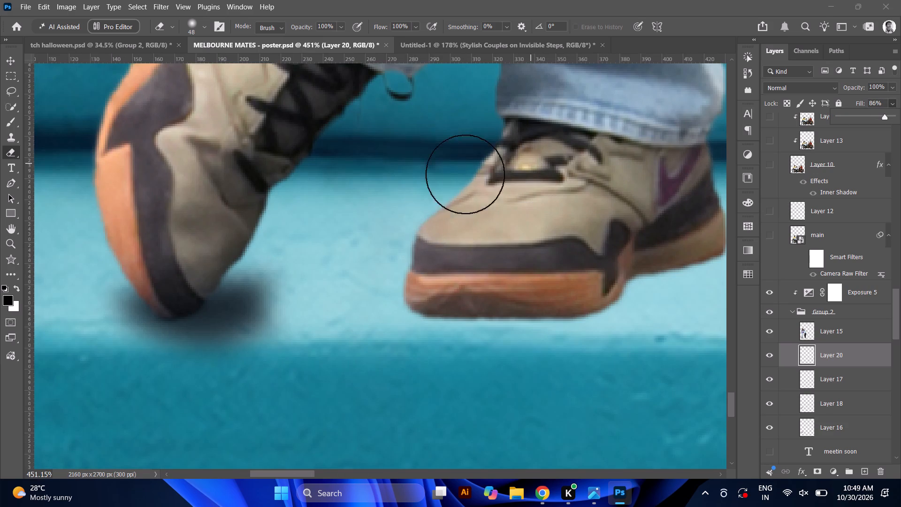
left_click(12, 121)
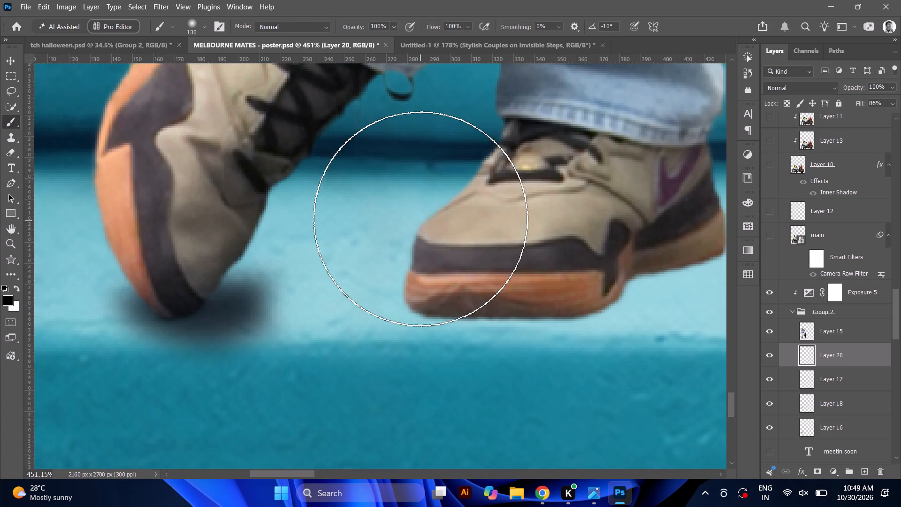
left_click(355, 222)
left_click(306, 246)
left_click(291, 247)
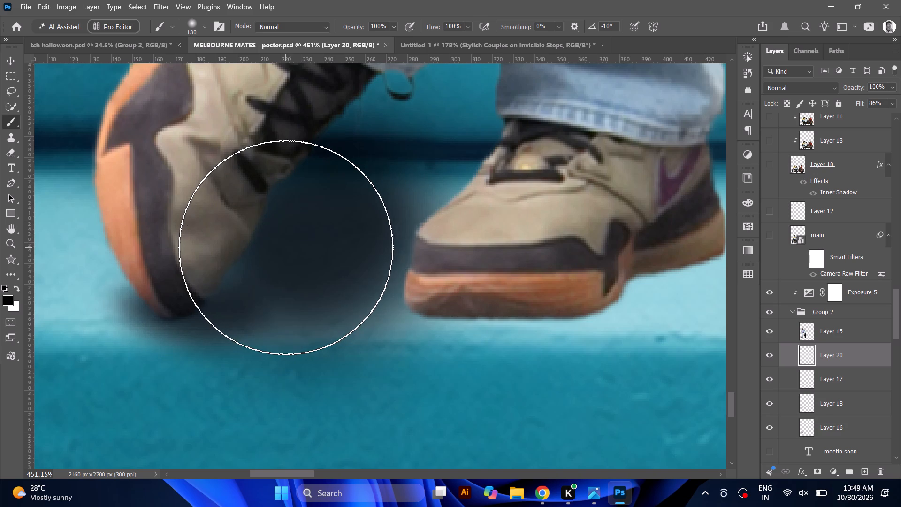
left_click(380, 170)
left_click(433, 129)
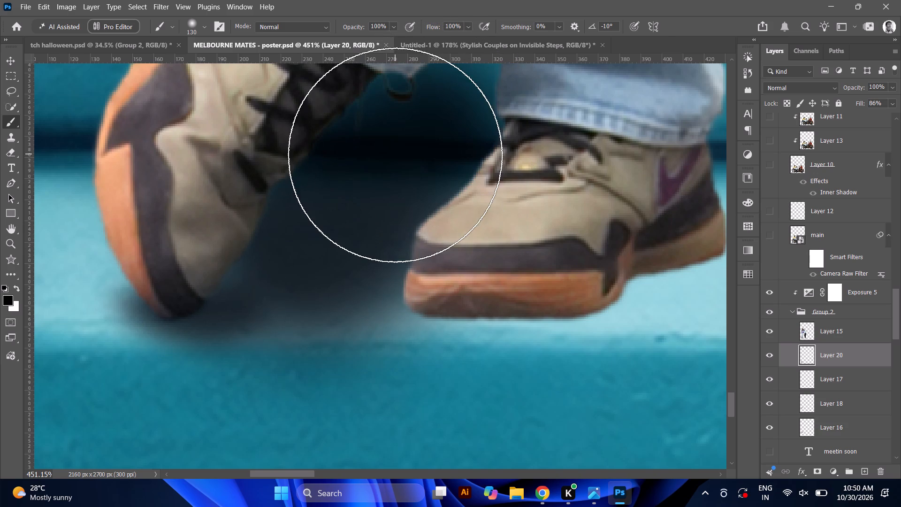
scroll(395, 155, "down", 13, "alt")
left_click(361, 192)
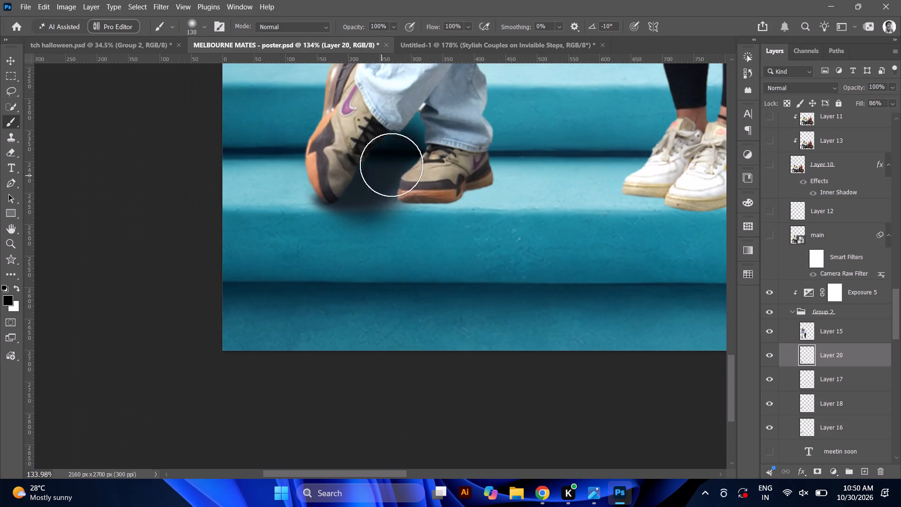
Erase the shadow along the laced edge of the tilted shoe with the 48 px soft eraser.
scroll(412, 148, "down", 8, "alt")
scroll(420, 146, "up", 12, "alt")
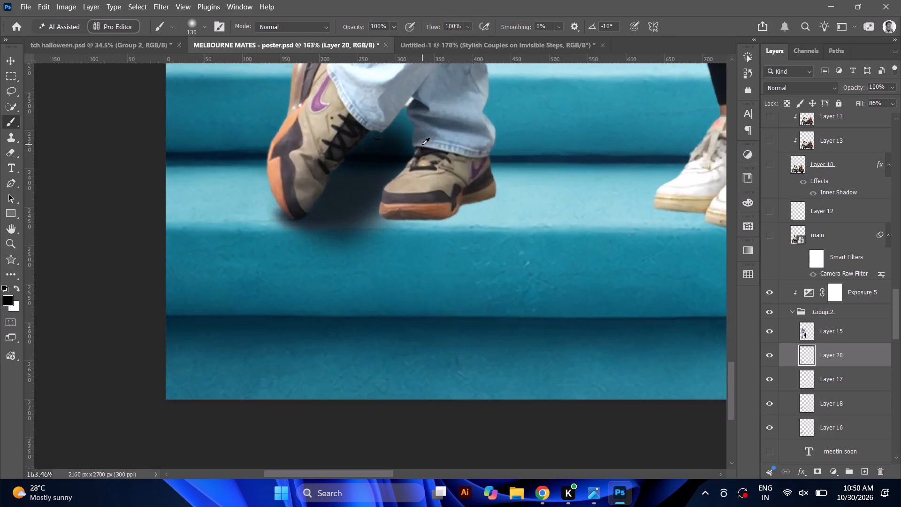
scroll(422, 145, "up", 6, "alt")
left_click(13, 146)
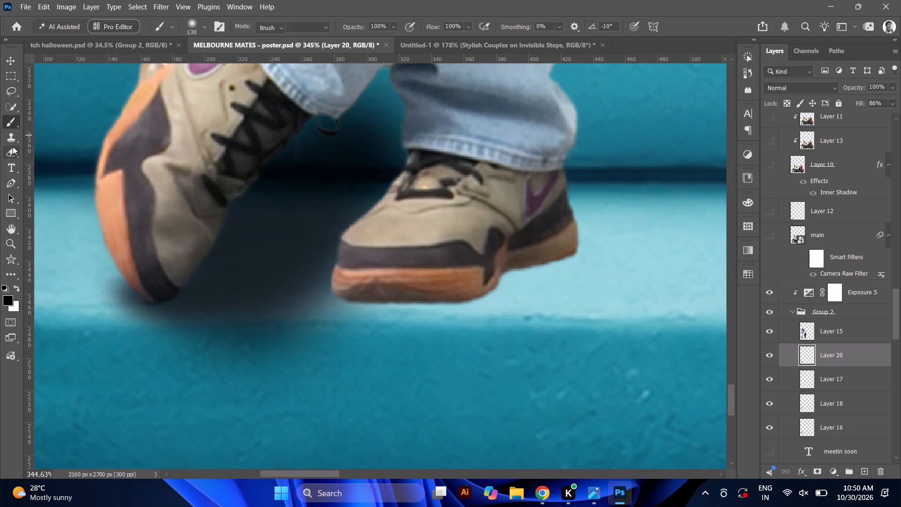
left_click(282, 124)
left_click_drag(284, 123, 278, 127)
left_click_drag(271, 136, 225, 178)
left_click(214, 181)
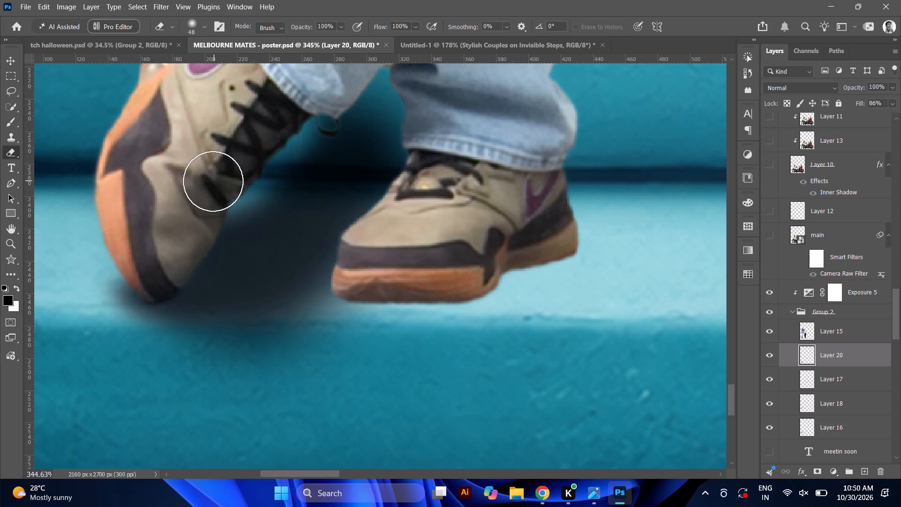
left_click_drag(206, 183, 202, 187)
left_click_drag(199, 187, 221, 177)
left_click_drag(238, 156, 265, 134)
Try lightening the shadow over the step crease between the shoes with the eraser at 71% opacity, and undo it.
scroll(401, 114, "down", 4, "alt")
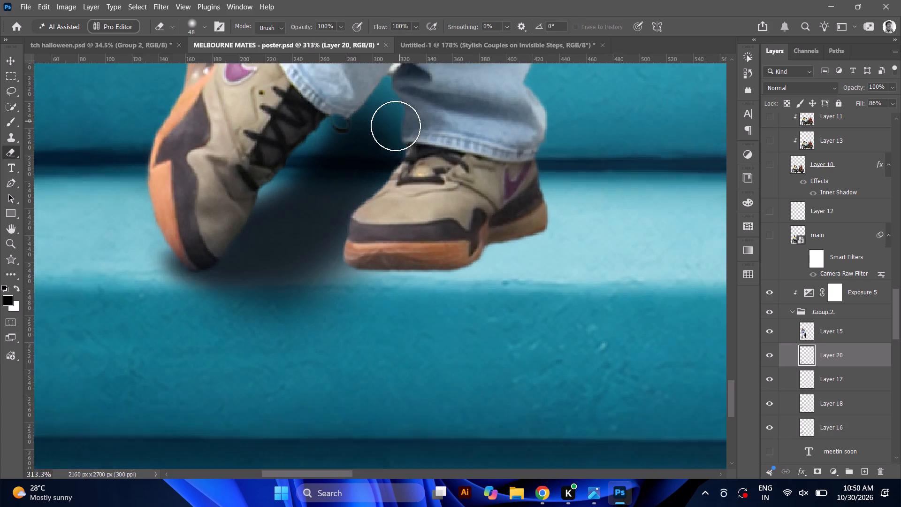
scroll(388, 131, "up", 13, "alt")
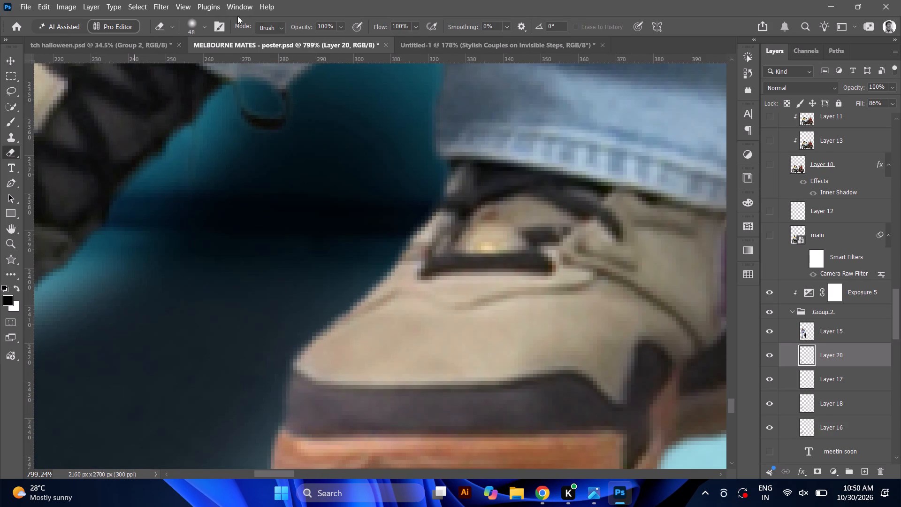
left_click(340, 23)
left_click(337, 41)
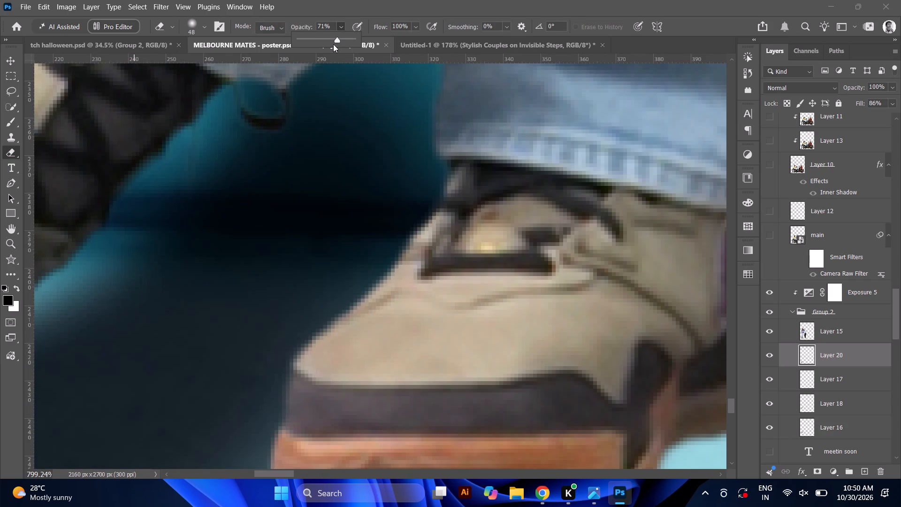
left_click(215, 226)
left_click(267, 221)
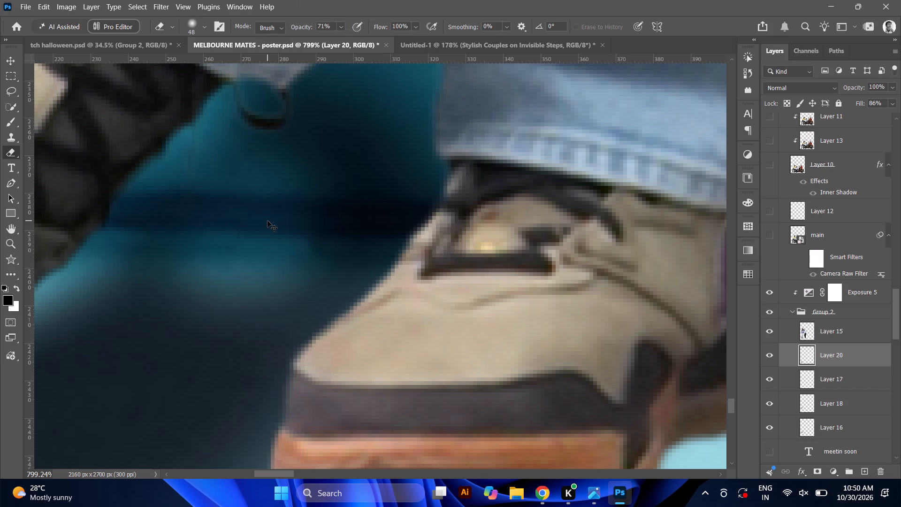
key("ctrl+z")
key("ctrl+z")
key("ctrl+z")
Set the eraser opacity to 21% and lighten the shadow along the dark step crease between the two shoes.
left_click(341, 26)
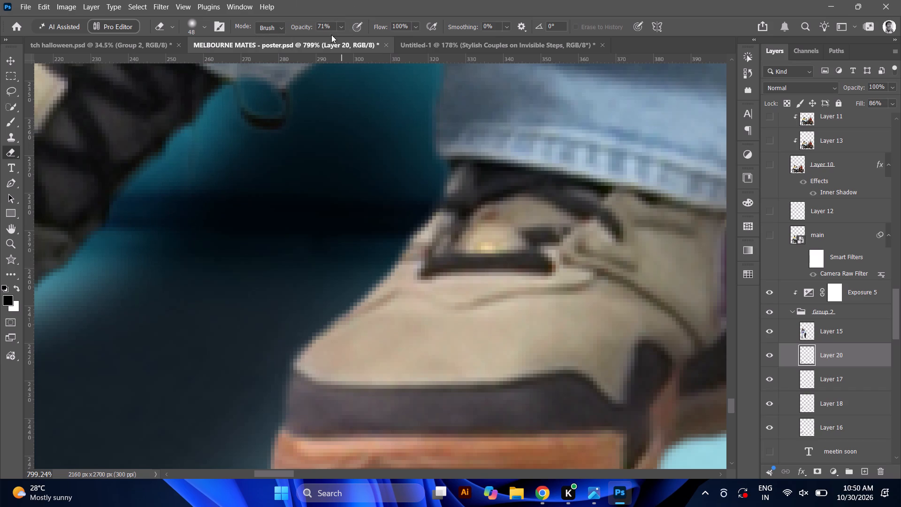
left_click(318, 46)
left_click(323, 39)
left_click(232, 189)
left_click(240, 214)
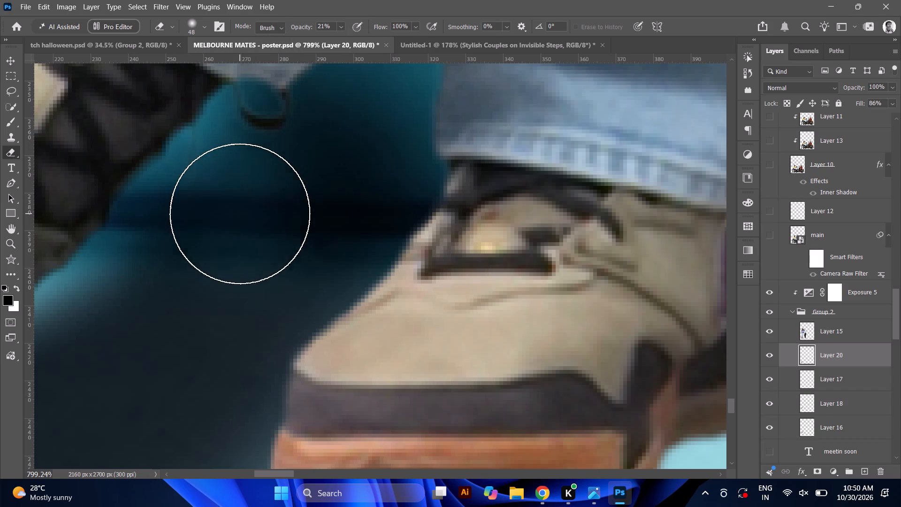
left_click_drag(320, 218, 333, 216)
left_click_drag(344, 215, 396, 217)
left_click_drag(229, 191, 221, 191)
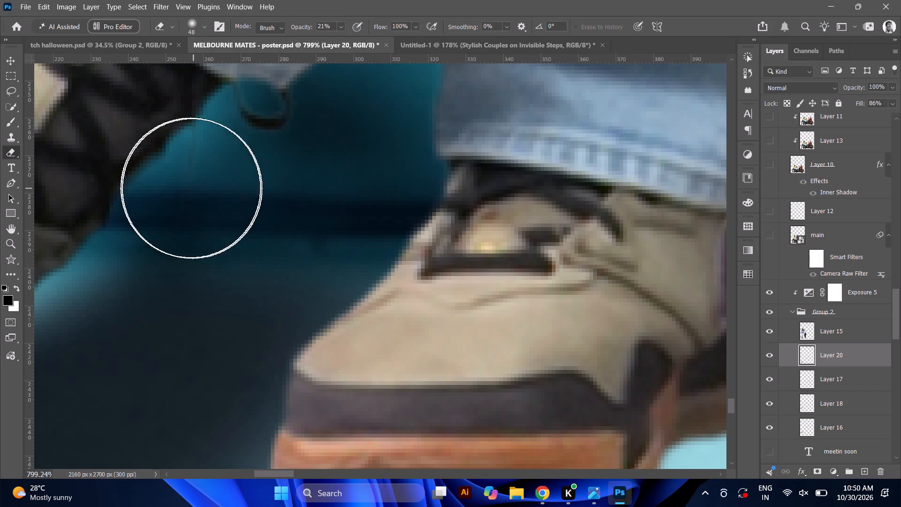
Soften the shadow on the step tread between the man's shoes with the 21% opacity eraser.
scroll(179, 186, "down", 16, "alt")
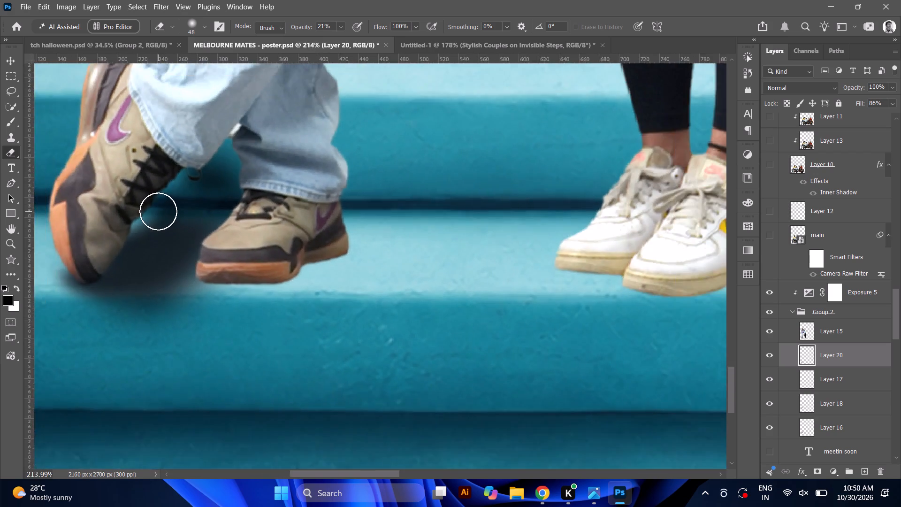
scroll(158, 211, "down", 2, "alt")
left_click(161, 219)
left_click_drag(181, 221, 186, 222)
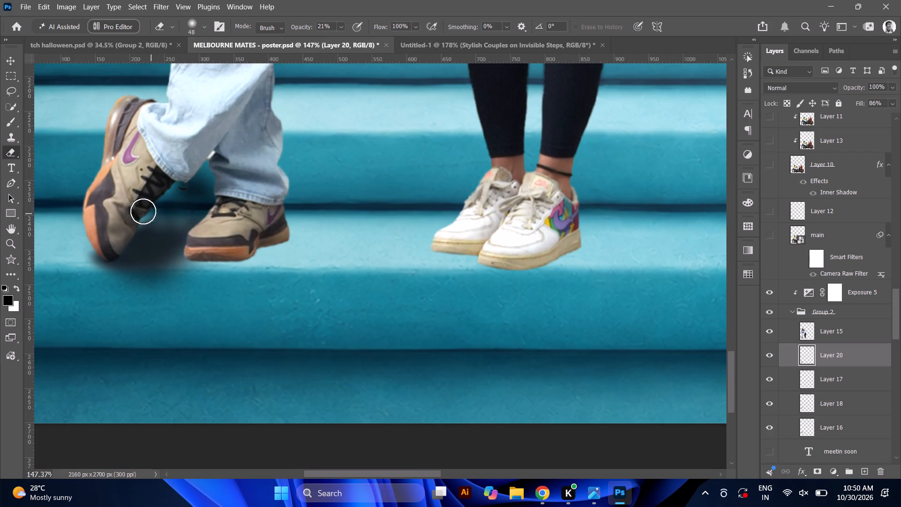
left_click_drag(150, 226, 192, 237)
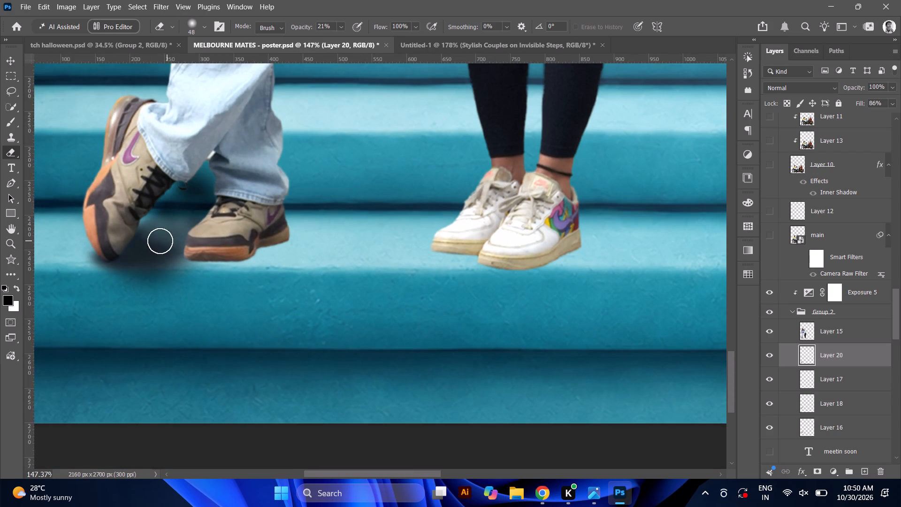
left_click(140, 237)
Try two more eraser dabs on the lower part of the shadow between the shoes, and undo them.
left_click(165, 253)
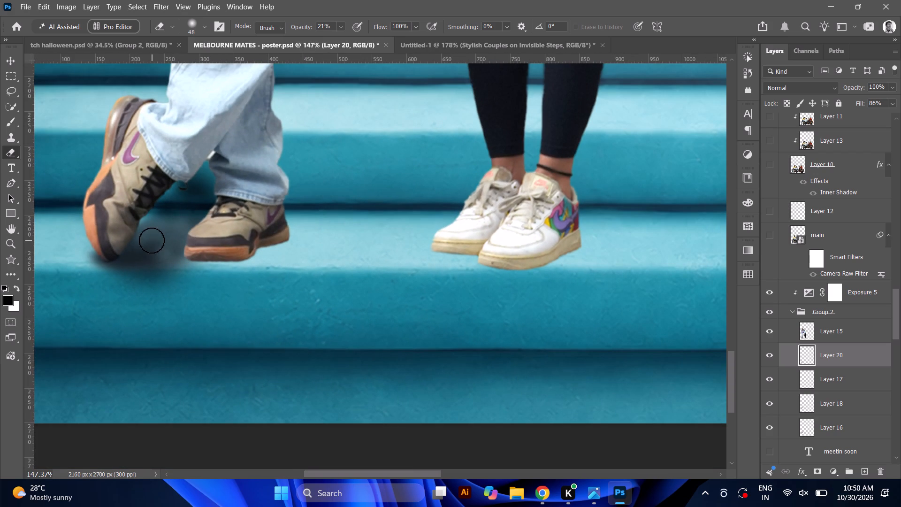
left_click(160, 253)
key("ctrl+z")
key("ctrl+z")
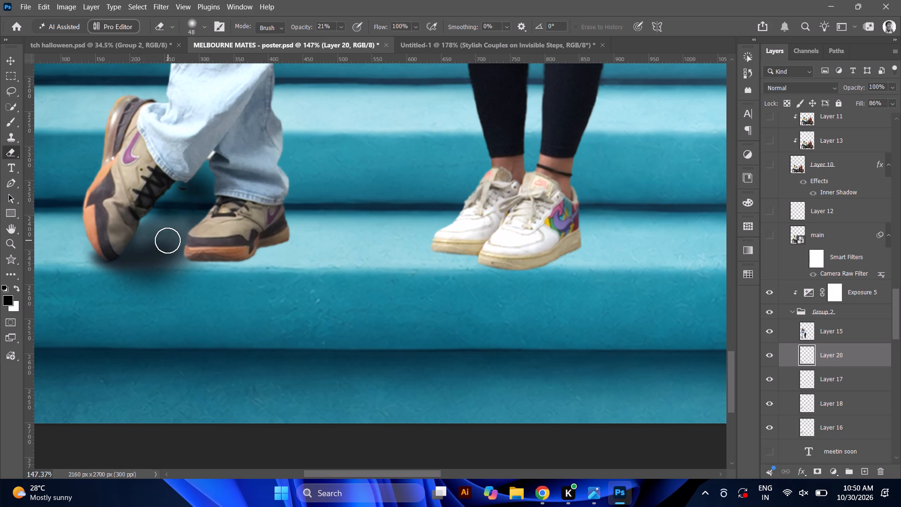
Soften the shadow between the light-jeans man's shoes and along the step edge beneath his tilted shoe with the 21% eraser.
scroll(129, 234, "up", 6, "alt")
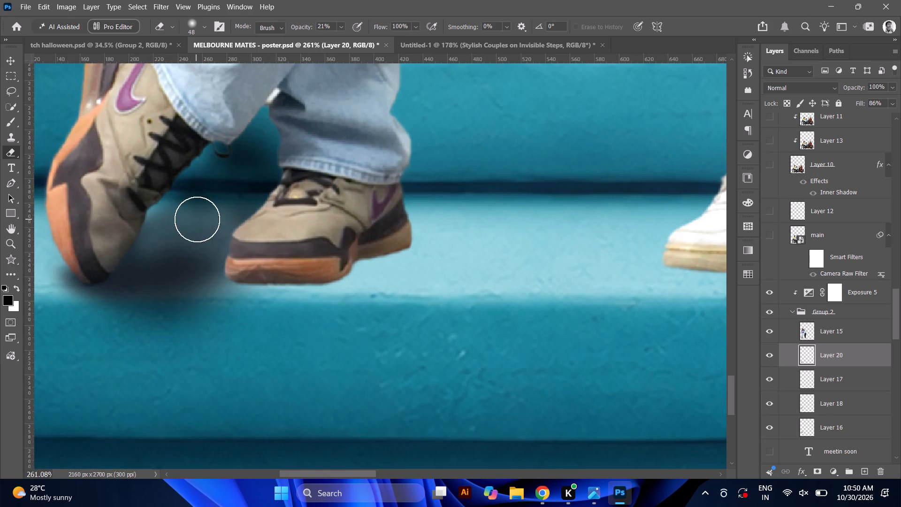
left_click(174, 229)
left_click_drag(91, 328, 107, 325)
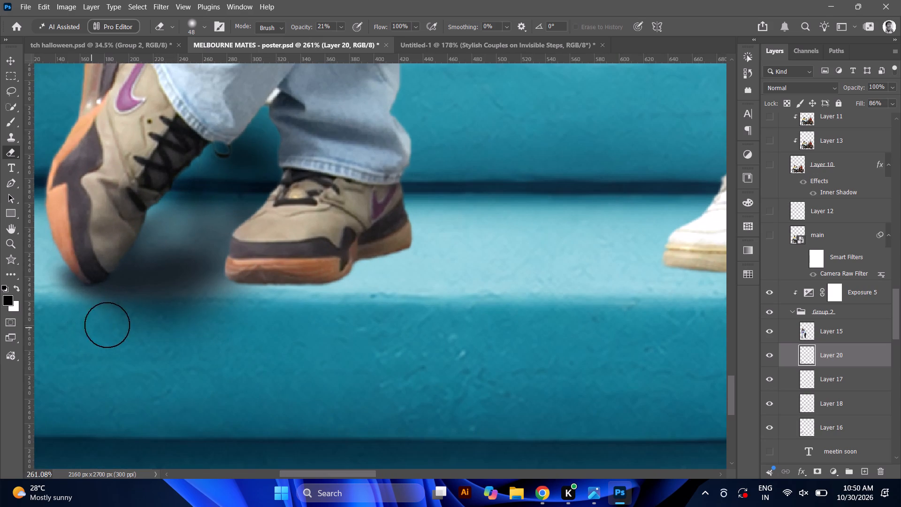
left_click_drag(107, 325, 8, 318)
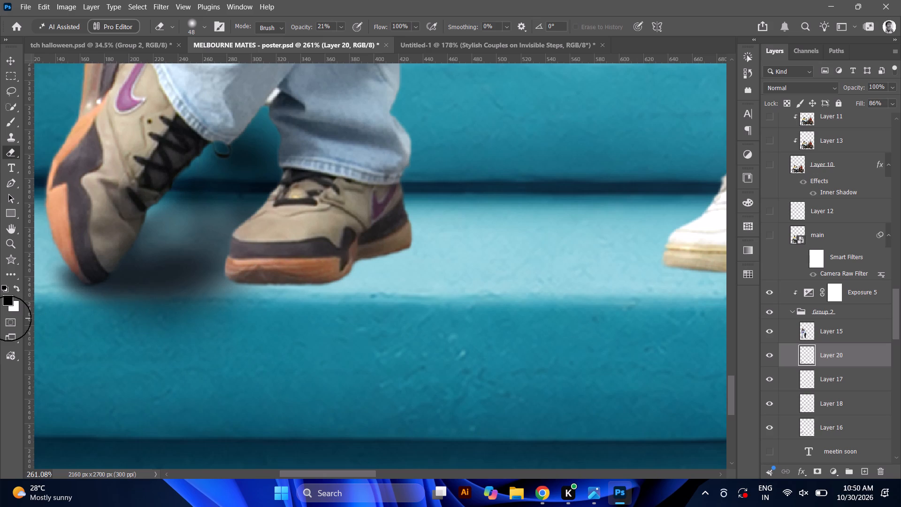
left_click_drag(8, 318, 230, 321)
Erase lightly at 21% opacity over the step riser beside the man's light jeans, just below the blurred ticket.
scroll(143, 280, "down", 8, "alt")
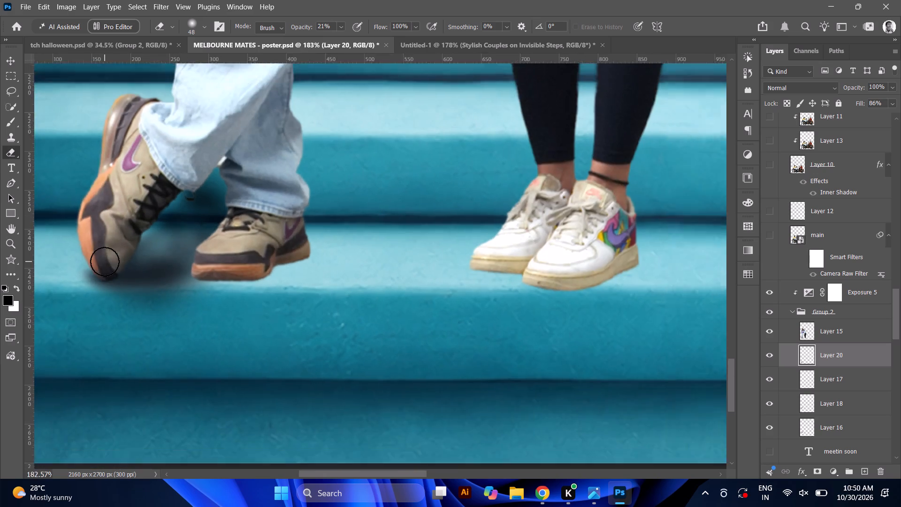
scroll(82, 259, "down", 5, "alt")
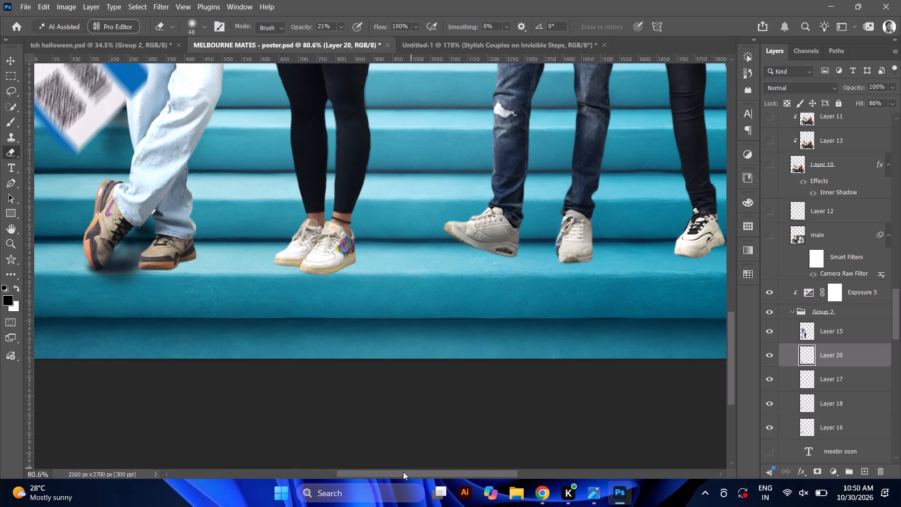
left_click_drag(392, 474, 309, 452)
scroll(487, 277, "down", 3, "alt")
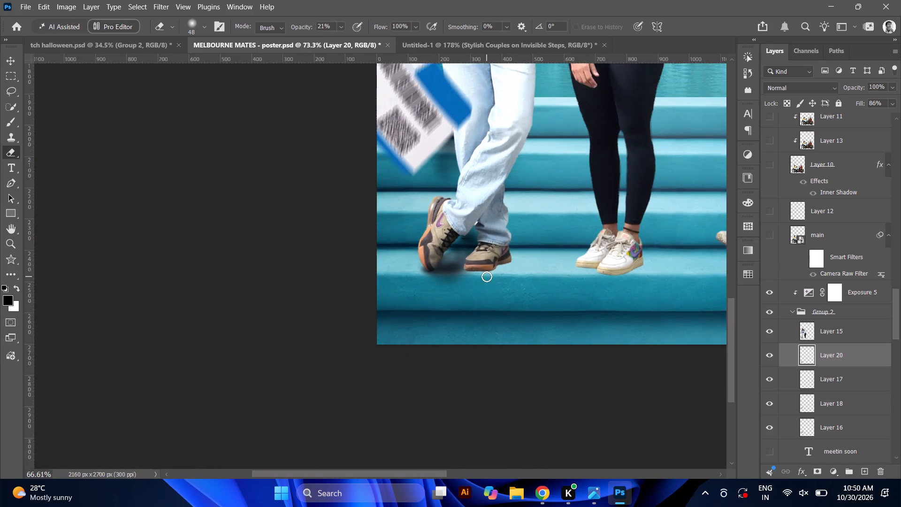
scroll(487, 277, "up", 5, "alt")
scroll(487, 261, "down", 16, "alt")
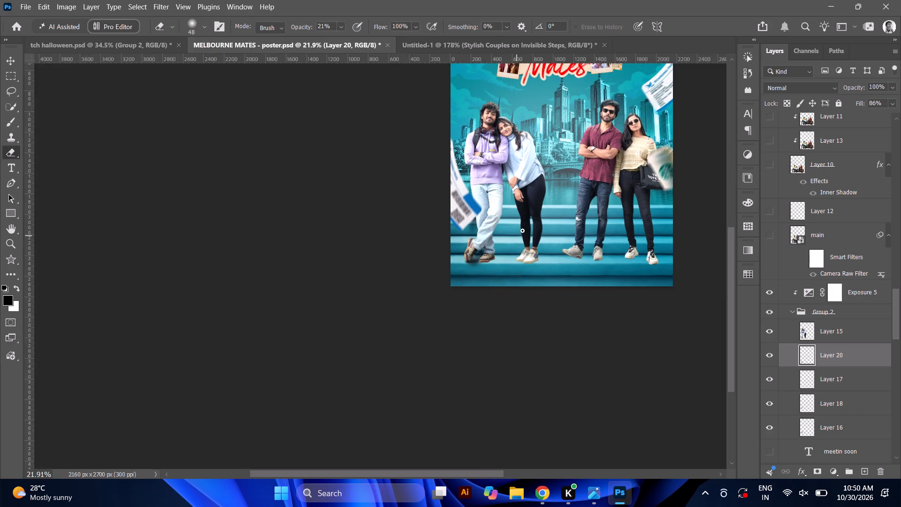
scroll(522, 230, "up", 19, "alt")
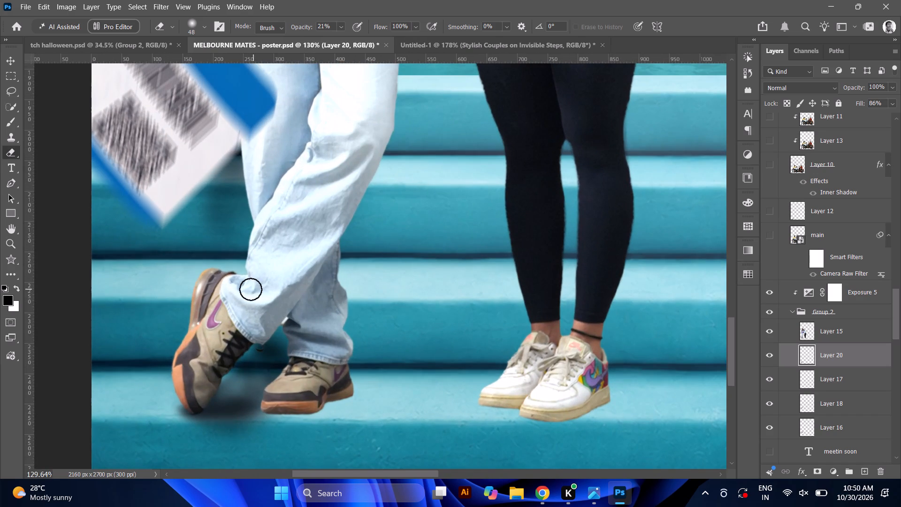
left_click(226, 246)
left_click_drag(231, 251, 242, 286)
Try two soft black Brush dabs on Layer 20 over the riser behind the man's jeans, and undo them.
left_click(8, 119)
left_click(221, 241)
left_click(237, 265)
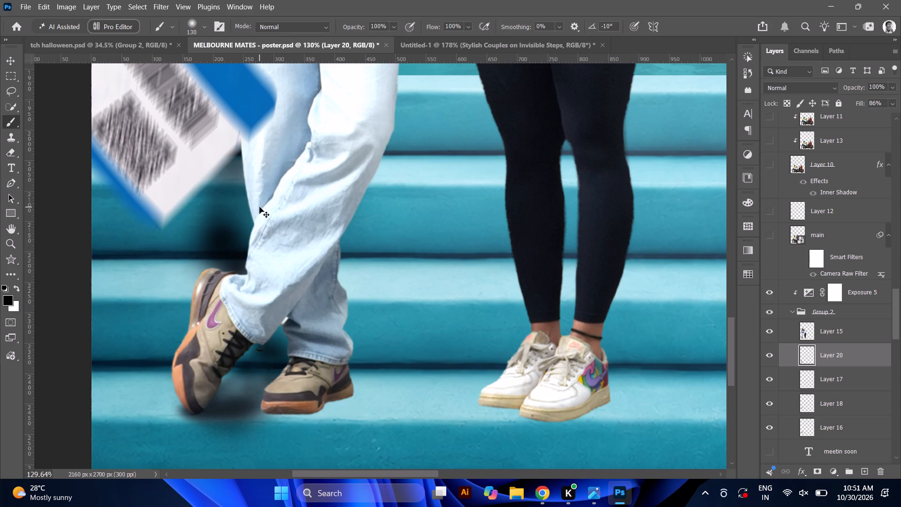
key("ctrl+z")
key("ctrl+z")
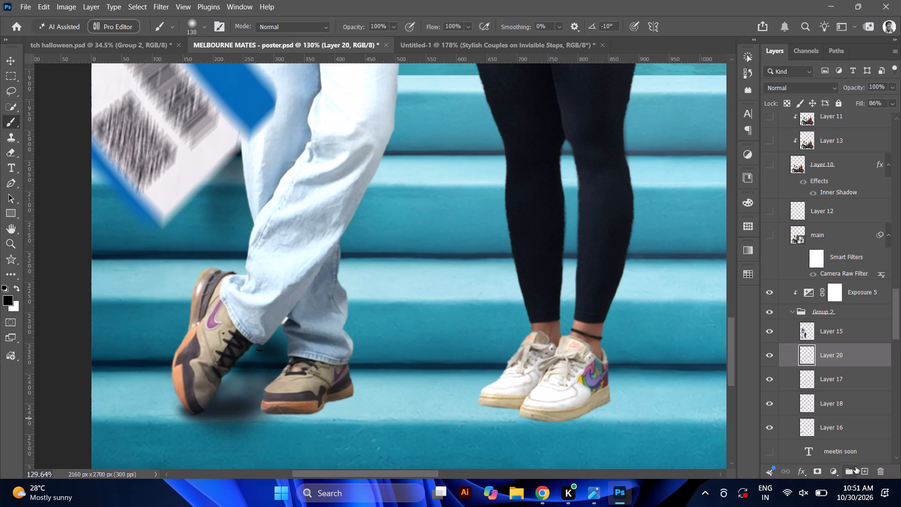
Add a new layer above Layer 20 and paint a soft black shadow on the riser behind the man's jeans with the 130 px Brush.
left_click(861, 469)
left_click_drag(227, 226, 228, 231)
left_click_drag(231, 253, 233, 258)
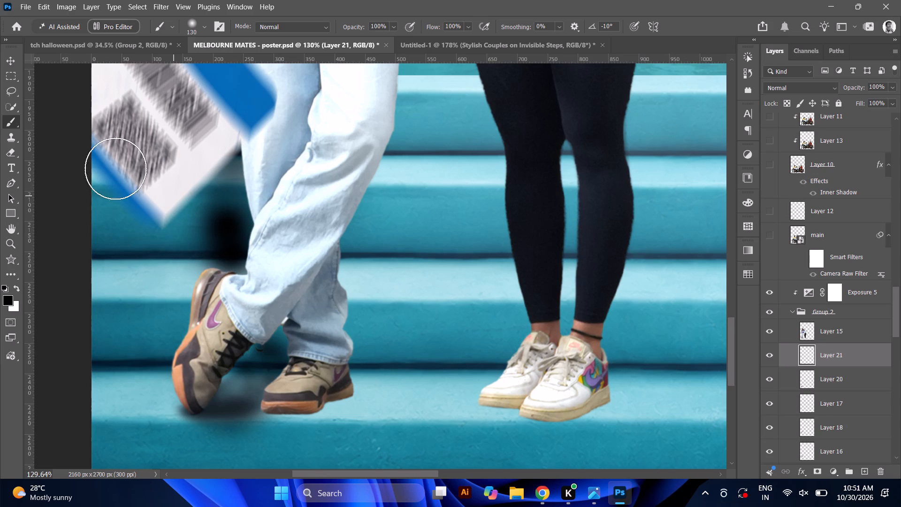
Feather the outer and upper edges of the new shadow beside the jeans with the 21% opacity eraser.
left_click(11, 156)
left_click_drag(192, 189, 196, 223)
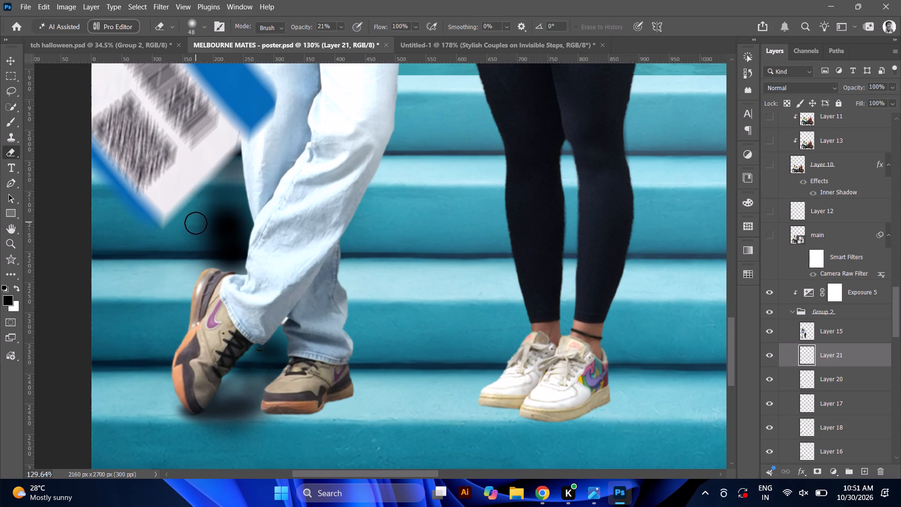
left_click_drag(196, 223, 222, 192)
left_click_drag(222, 192, 230, 194)
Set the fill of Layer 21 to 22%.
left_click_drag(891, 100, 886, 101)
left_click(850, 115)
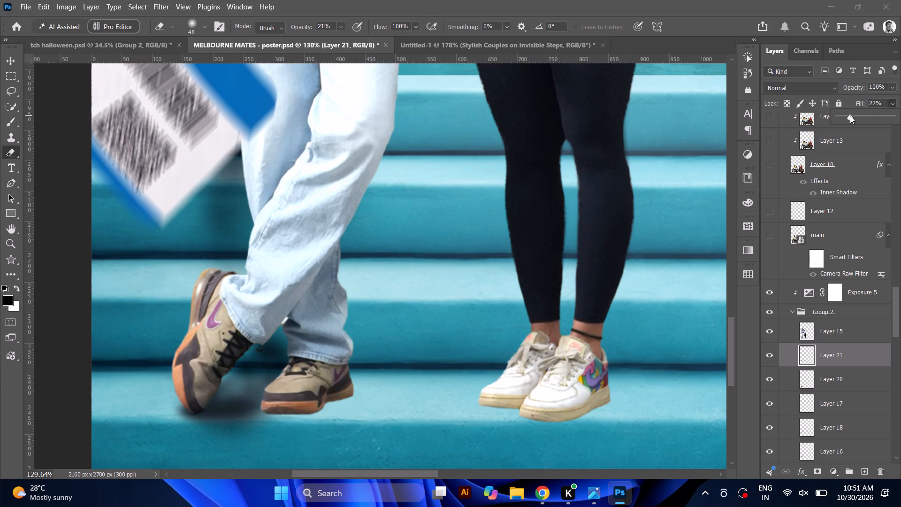
Examine the shadow behind the jeans and the couples' feet against the whole poster and in close-up.
scroll(544, 179, "down", 5, "alt")
scroll(368, 174, "down", 11, "alt")
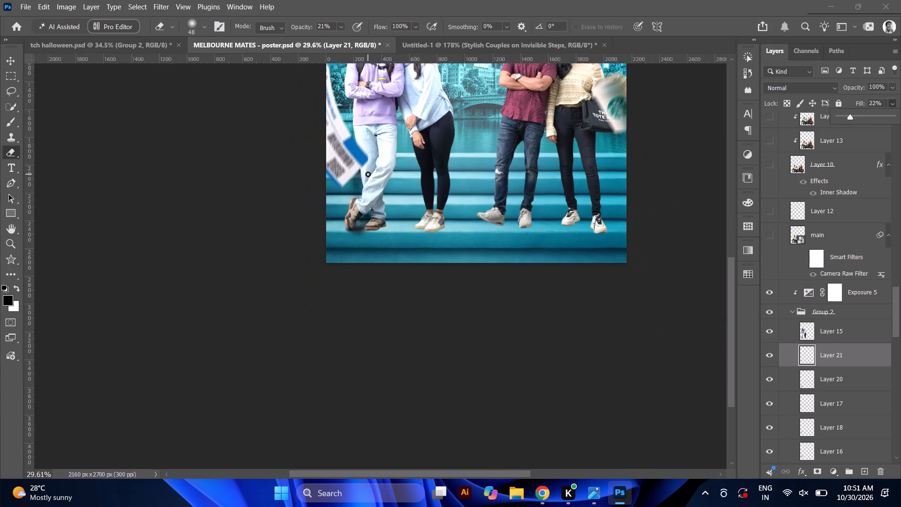
scroll(368, 174, "down", 3, "alt")
scroll(368, 174, "up", 14, "alt")
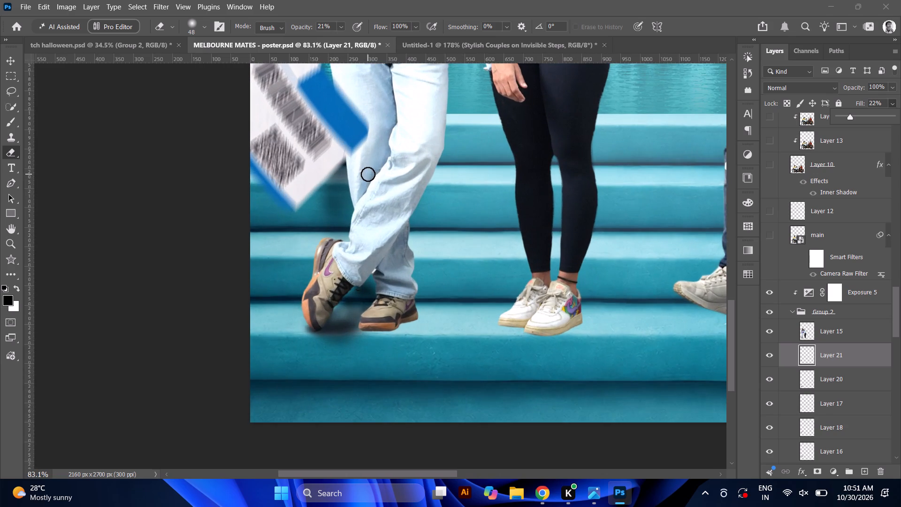
scroll(368, 174, "up", 4, "alt")
scroll(368, 174, "down", 15, "alt")
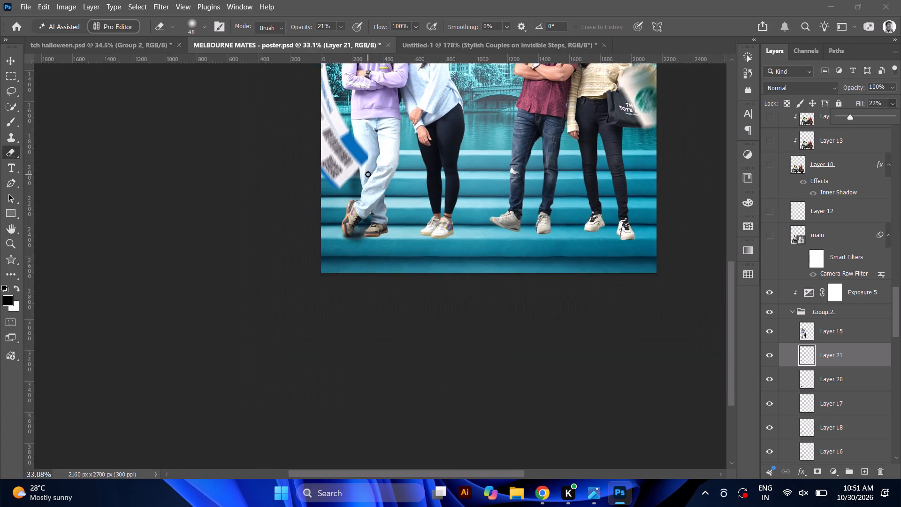
scroll(368, 174, "down", 4, "alt")
scroll(458, 144, "up", 14)
scroll(445, 153, "up", 2, "alt")
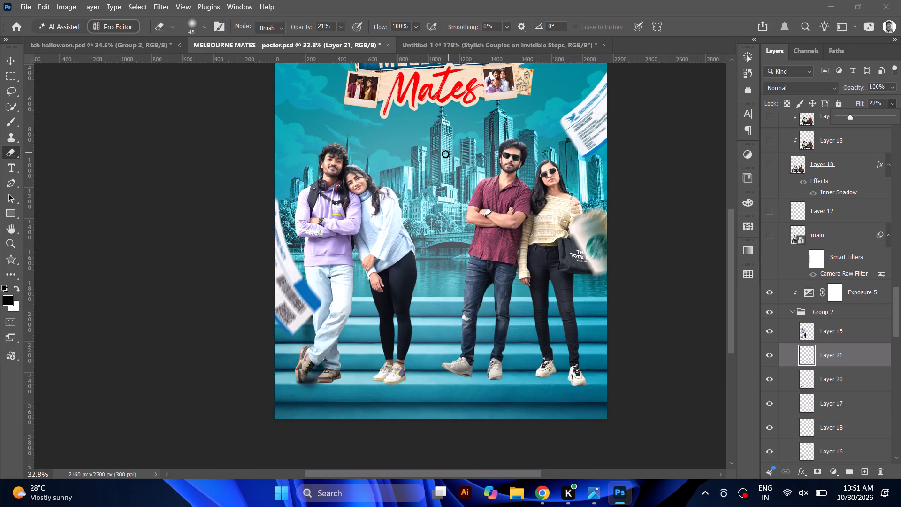
scroll(445, 154, "up", 1, "alt")
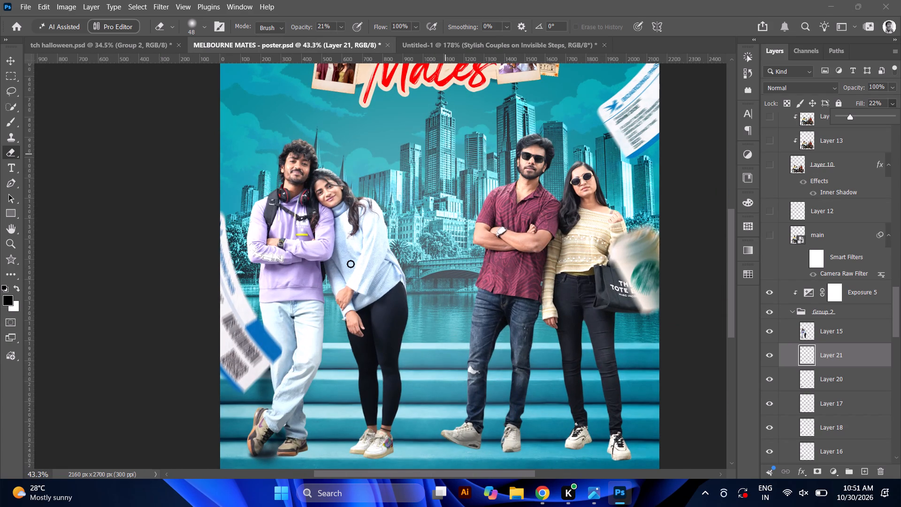
scroll(351, 264, "up", 1, "alt")
scroll(351, 264, "down", 5)
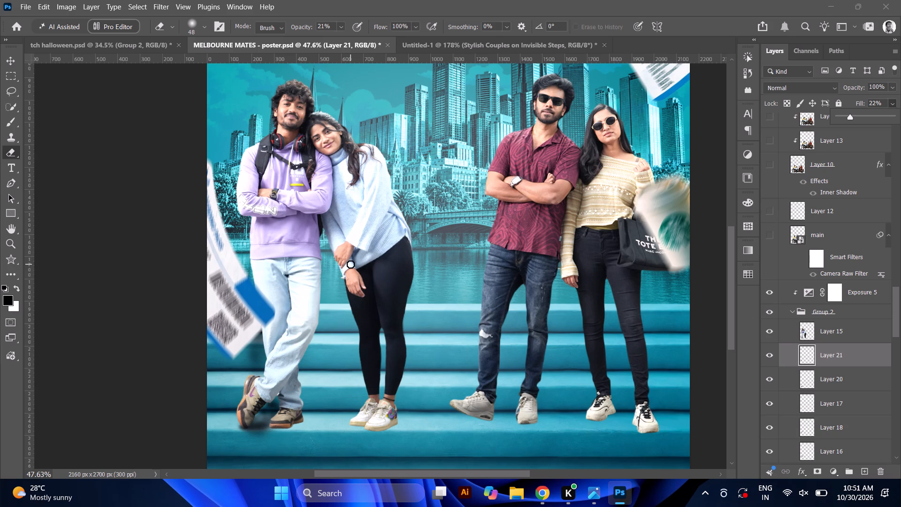
scroll(351, 264, "down", 1, "alt")
scroll(314, 369, "up", 7, "alt")
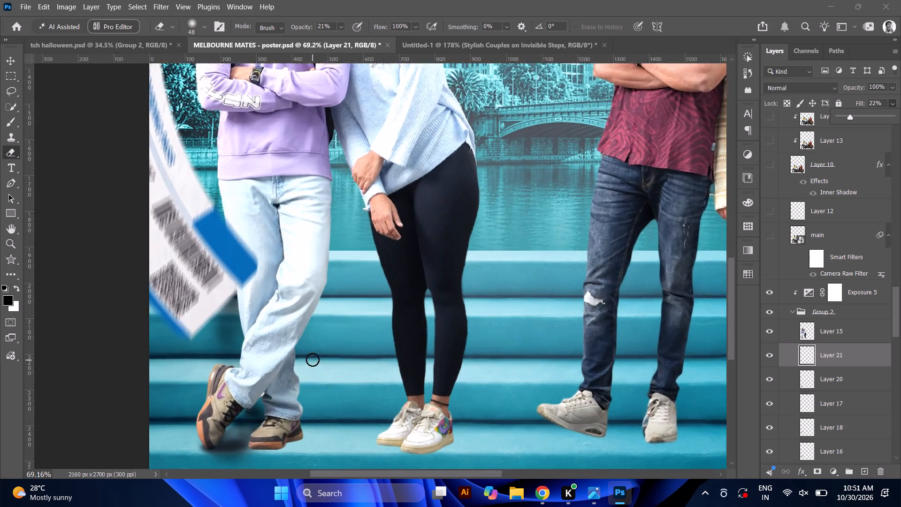
scroll(313, 360, "up", 1, "alt")
scroll(311, 331, "down", 5)
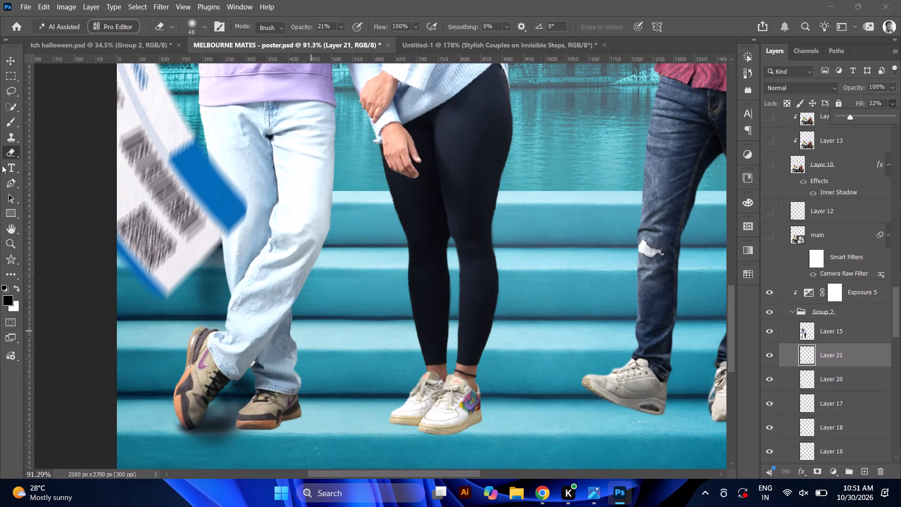
Paint soft black Brush dabs on Layer 21 around the light-jeans man's flat shoe to build its shadow on the step.
left_click(16, 122)
left_click(256, 402)
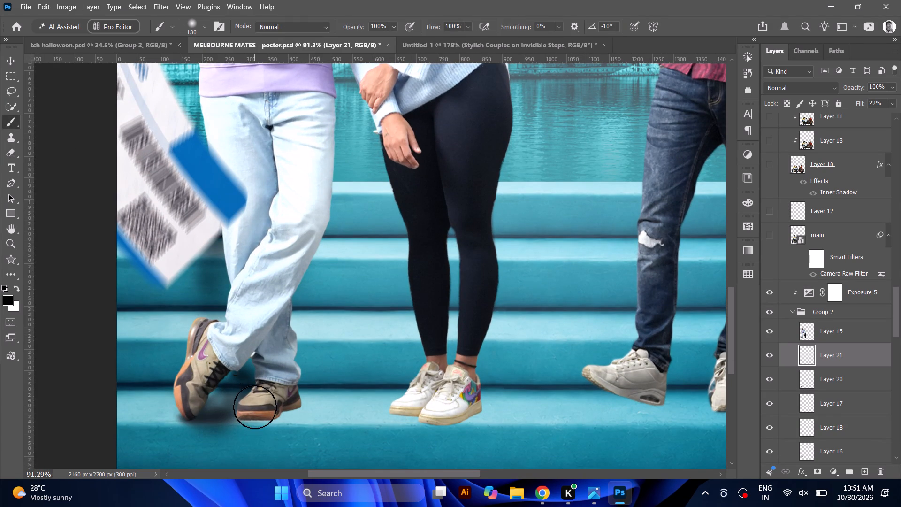
left_click(255, 407)
left_click(277, 399)
left_click(286, 399)
left_click(290, 401)
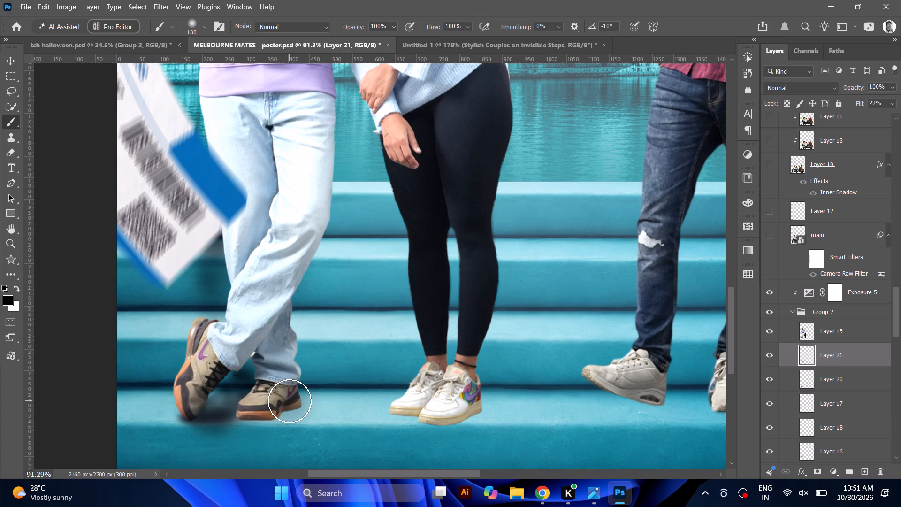
left_click(807, 332)
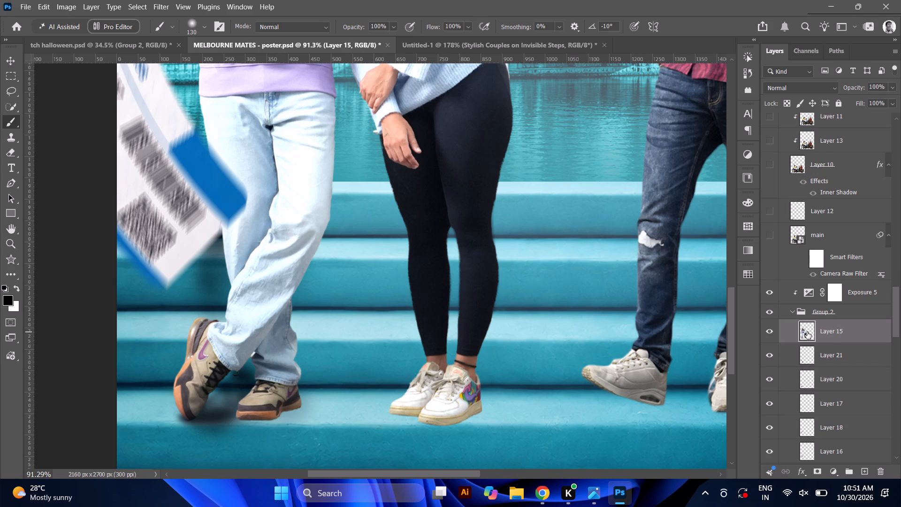
left_click(811, 350)
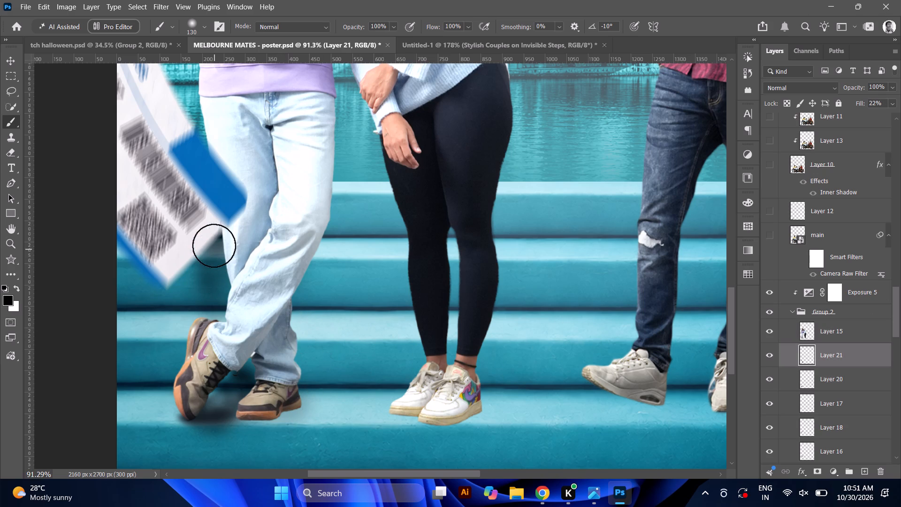
scroll(216, 238, "down", 9)
left_click(281, 315)
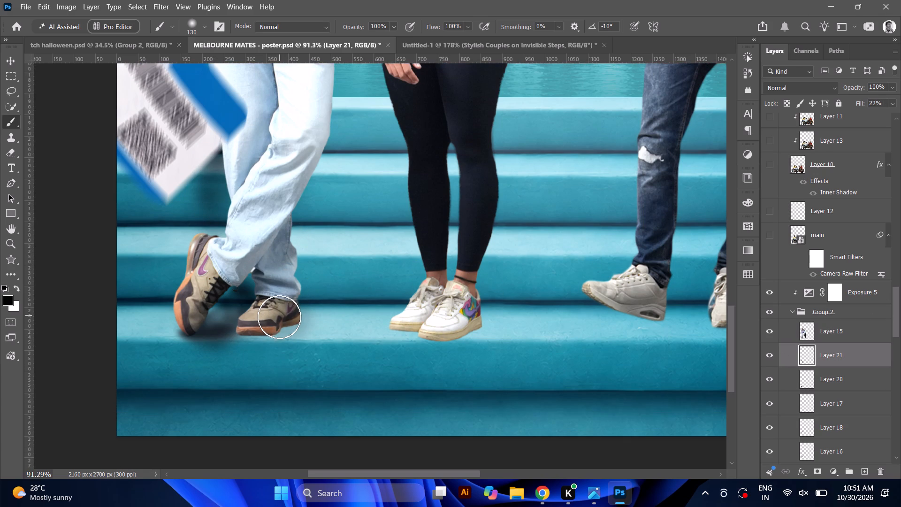
triple_click(279, 321)
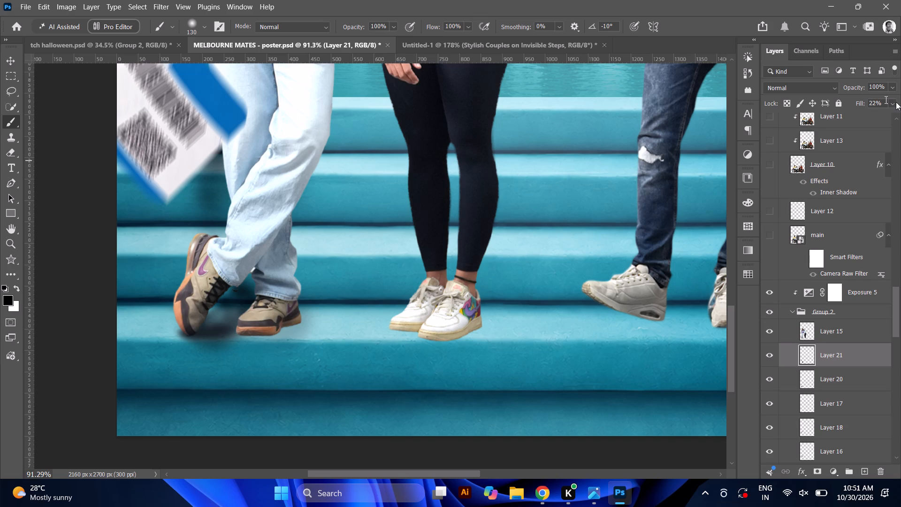
Set the fill of Layer 21 to 39% after trying 71%.
left_click(891, 104)
left_click(870, 116)
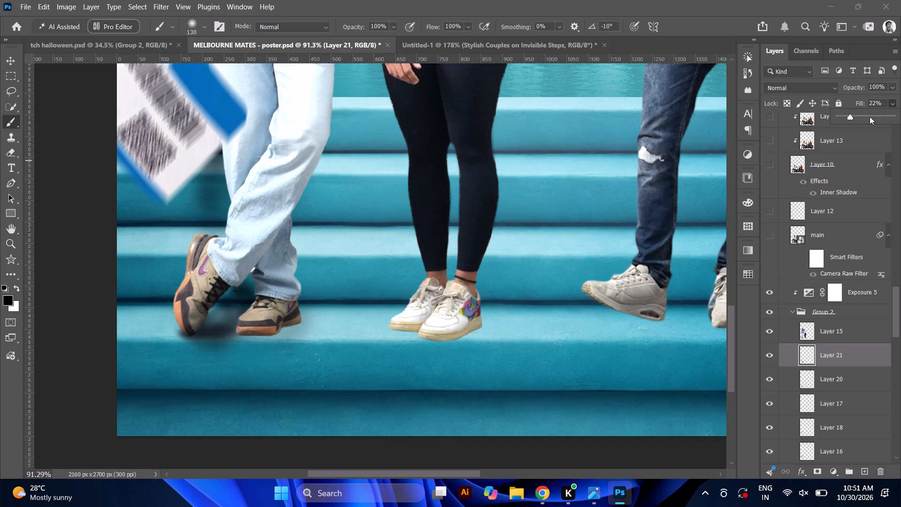
left_click(877, 116)
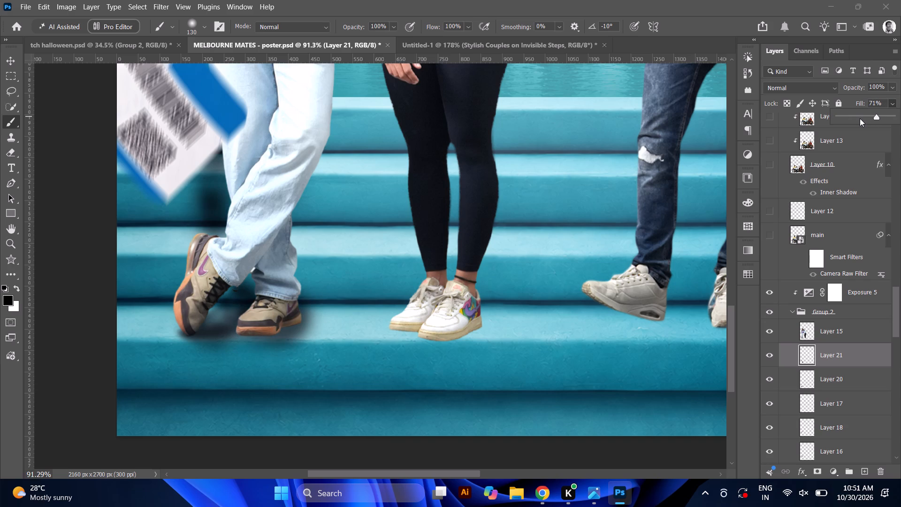
left_click(860, 118)
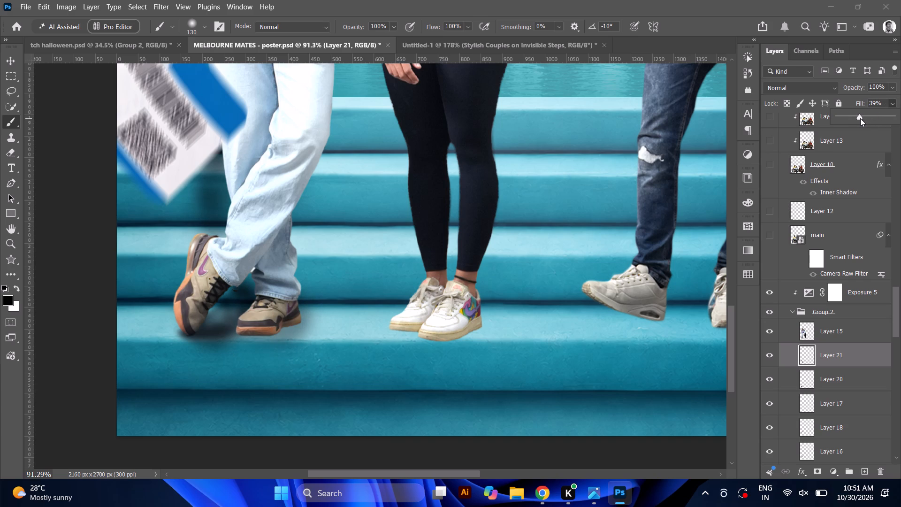
Add a new layer above Layer 21 and paint soft black Brush dabs around the light-jeans man's flat shoe to deepen its shadow.
left_click(863, 467)
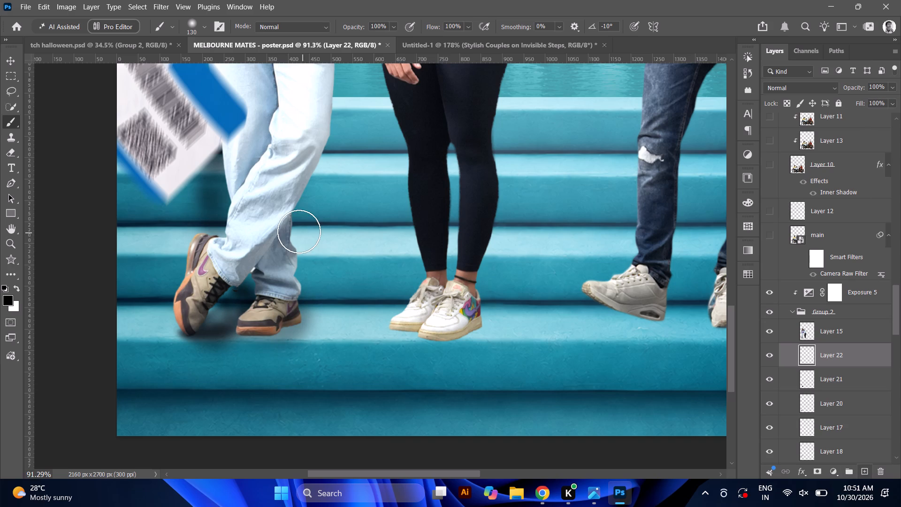
left_click(285, 313)
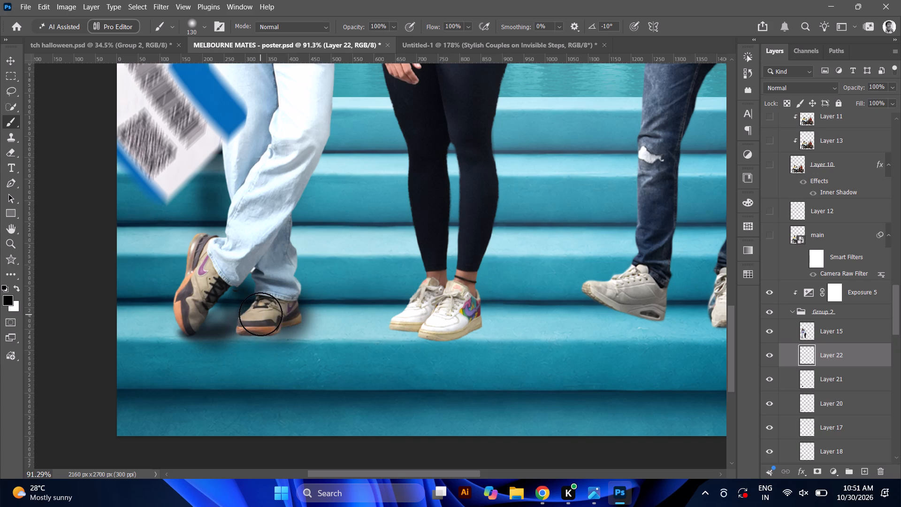
left_click(268, 314)
double_click(279, 314)
double_click(258, 313)
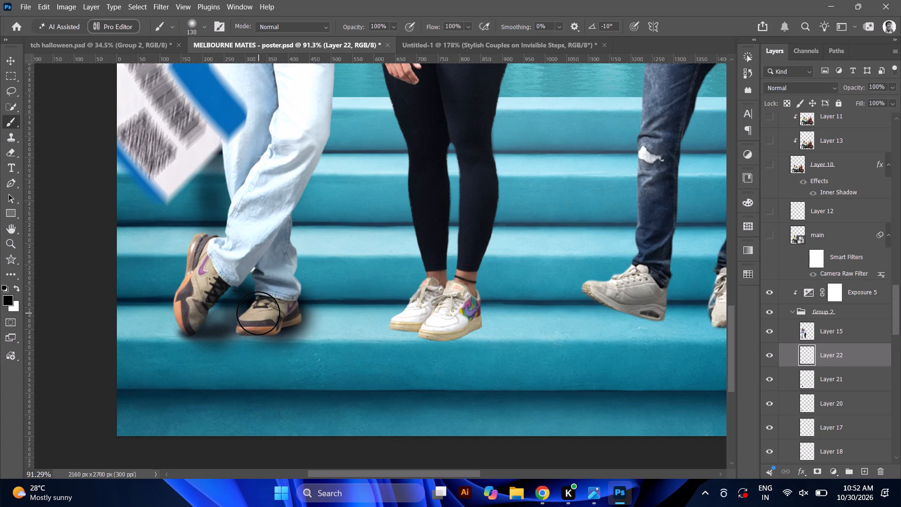
left_click(268, 325)
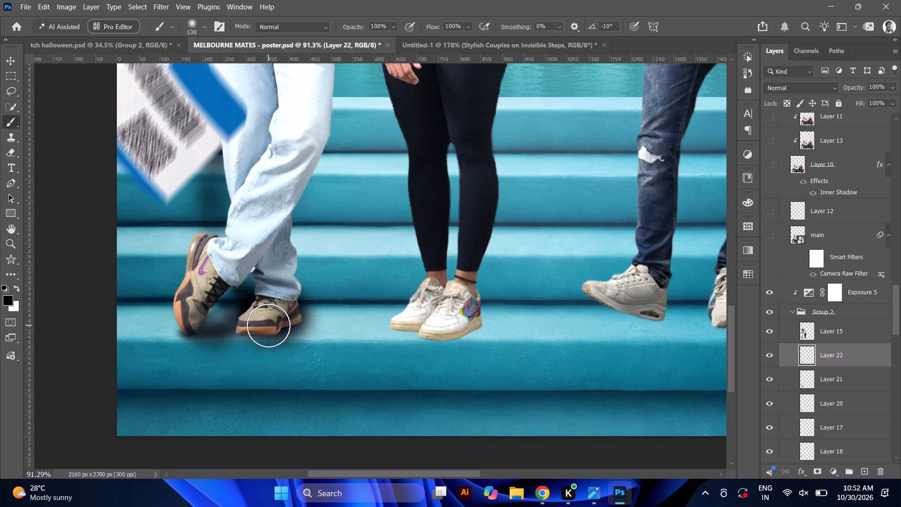
Soften the new shadow between the light-jeans man's two shoes on Layer 22 with the soft 48 px Eraser at 21% opacity.
left_click(11, 155)
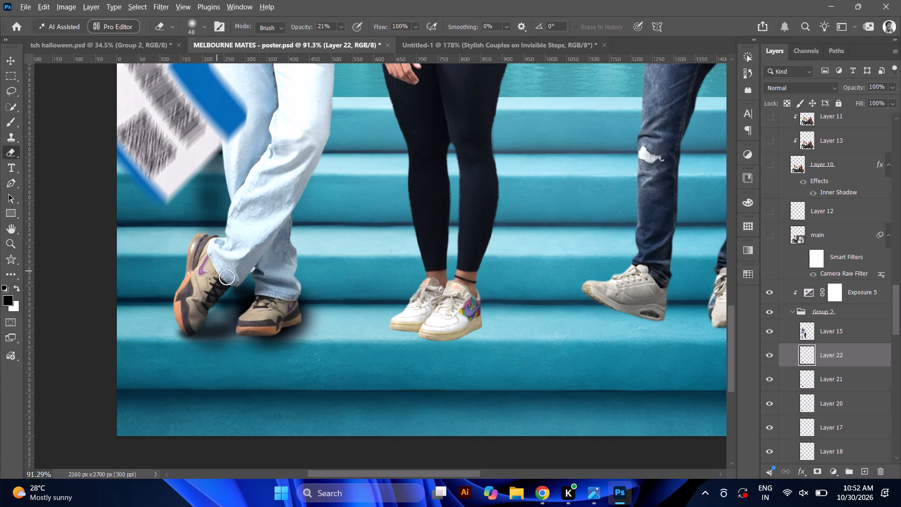
scroll(232, 279, "up", 13, "alt")
scroll(248, 303, "down", 9)
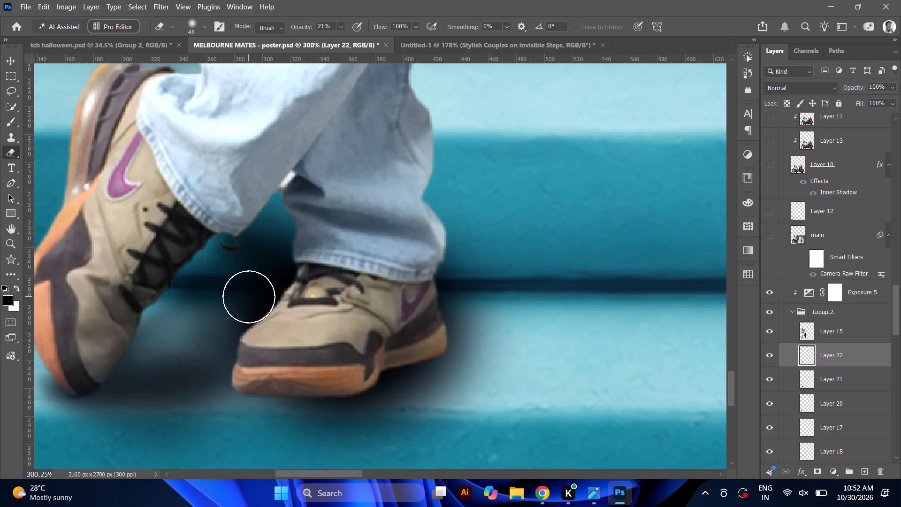
left_click(266, 243)
left_click_drag(264, 244, 248, 285)
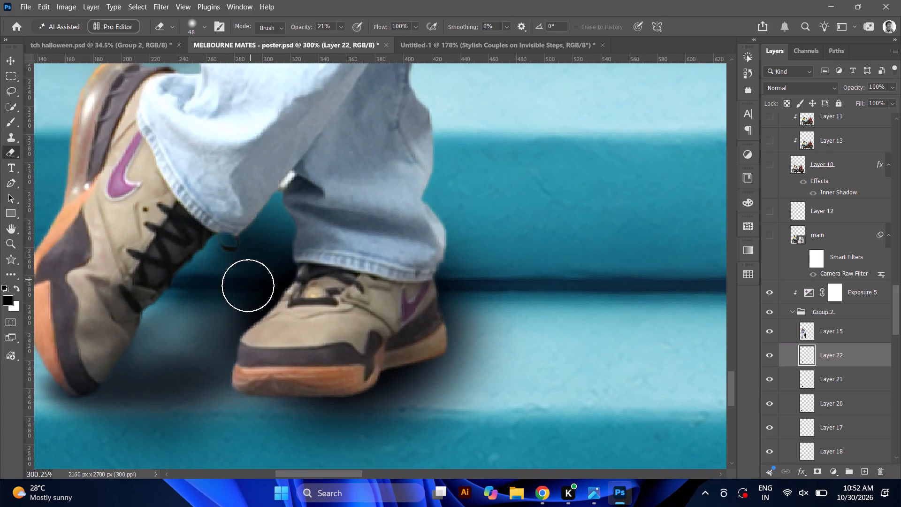
left_click_drag(248, 285, 235, 300)
left_click(234, 294)
left_click_drag(229, 294, 311, 238)
left_click_drag(294, 234, 222, 334)
left_click_drag(280, 261, 240, 319)
double_click(263, 259)
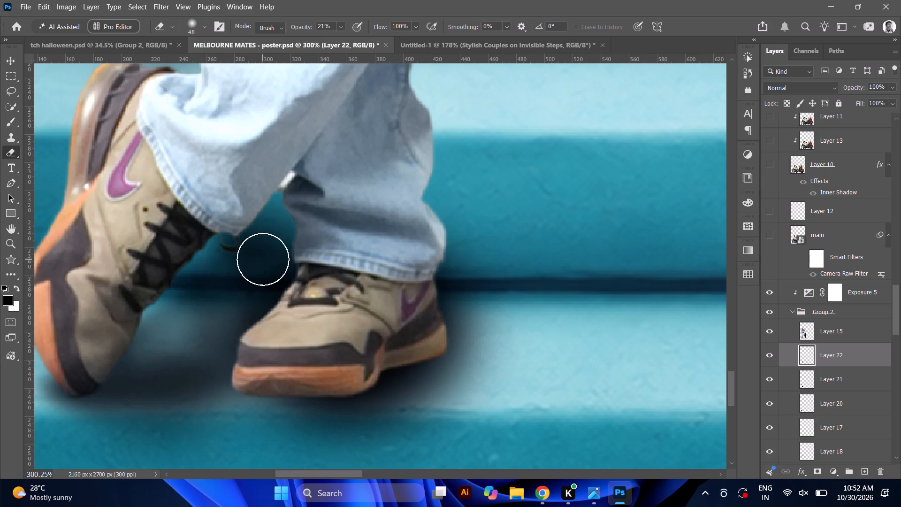
Set the Eraser opacity to 40% and further lighten the Layer 22 shadow between the man's crossed shoes.
left_click(196, 26)
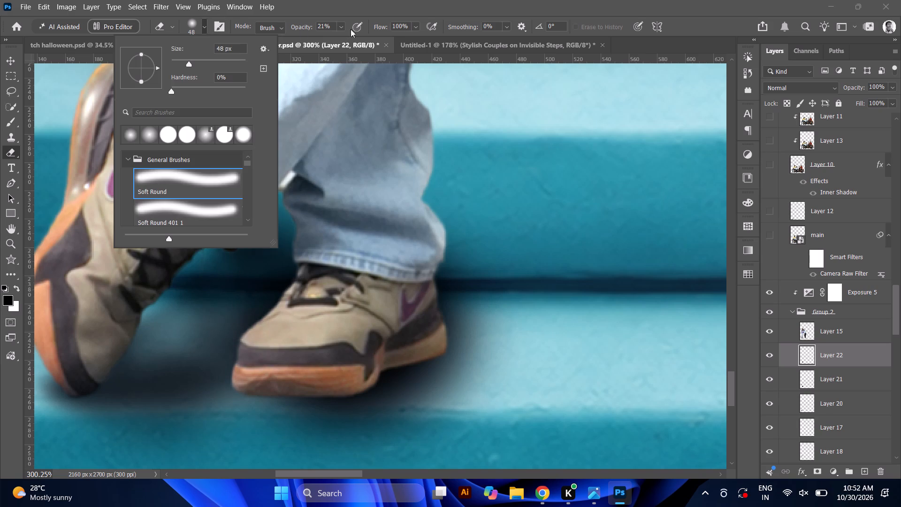
left_click(343, 28)
left_click(355, 40)
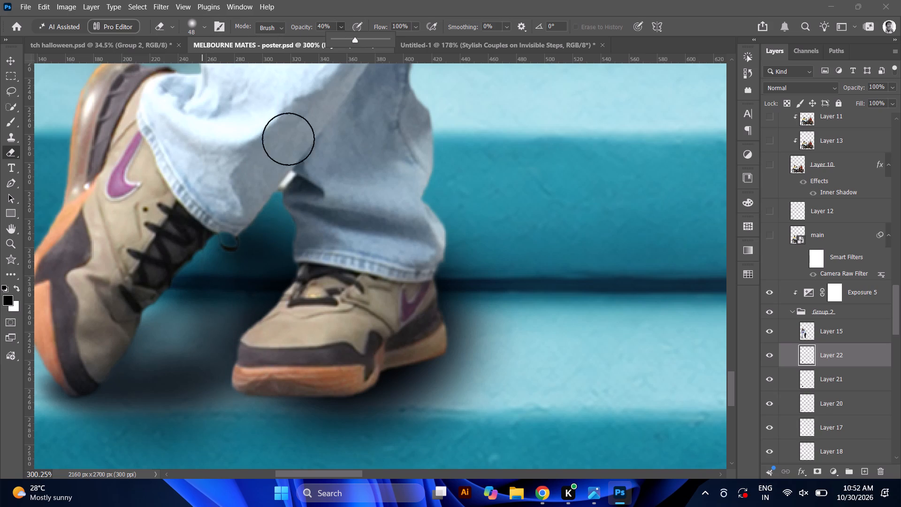
left_click_drag(278, 264, 272, 271)
left_click_drag(267, 273, 312, 240)
left_click_drag(302, 242, 237, 326)
left_click_drag(278, 234, 240, 290)
left_click_drag(286, 222, 266, 254)
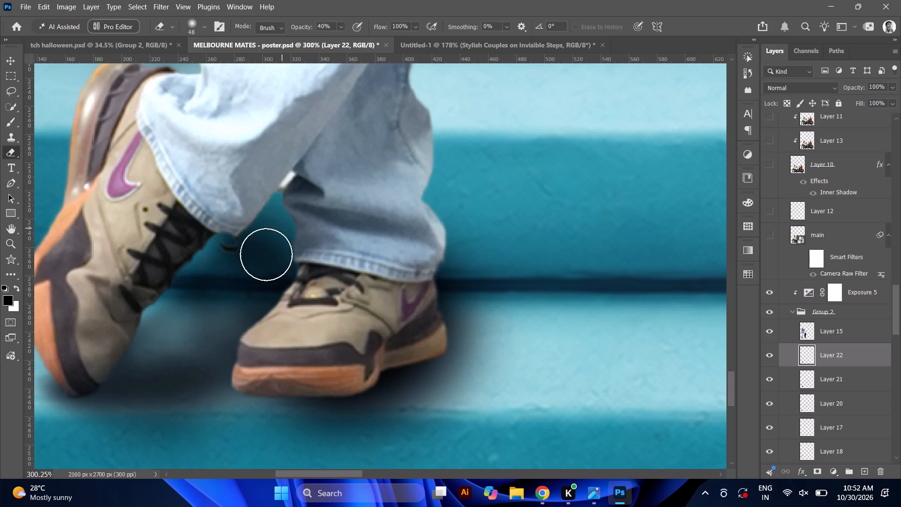
left_click_drag(266, 254, 221, 286)
Erase the excess Layer 22 shadow on the step tread beneath and beside the heel of the man's flat shoe.
scroll(252, 219, "down", 8, "alt")
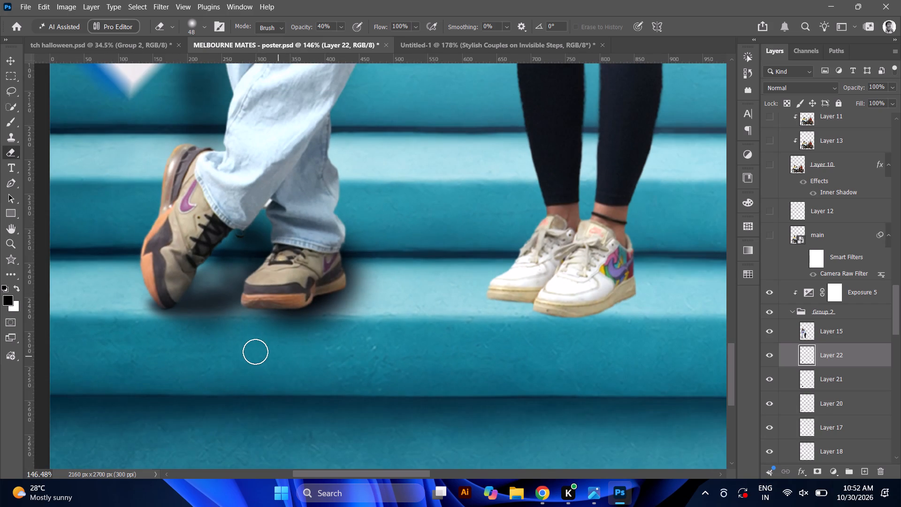
scroll(255, 346, "up", 8, "alt")
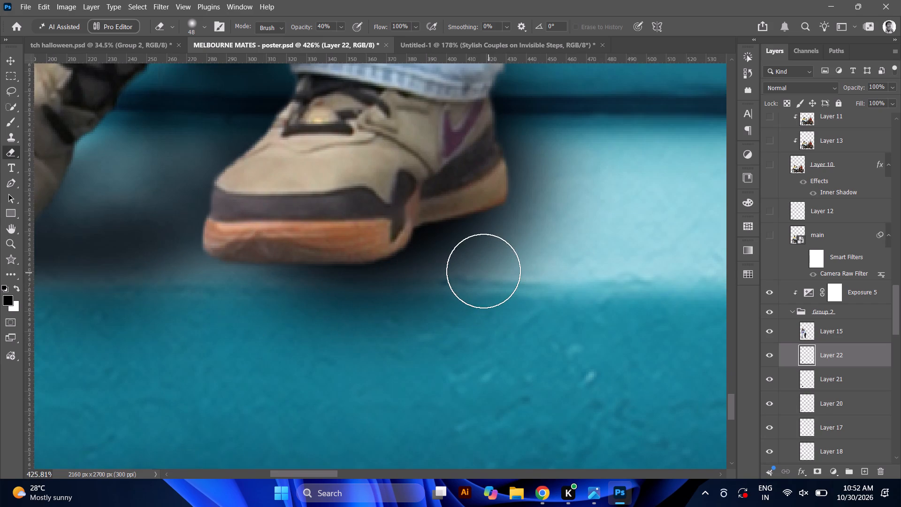
left_click(473, 264)
left_click(457, 266)
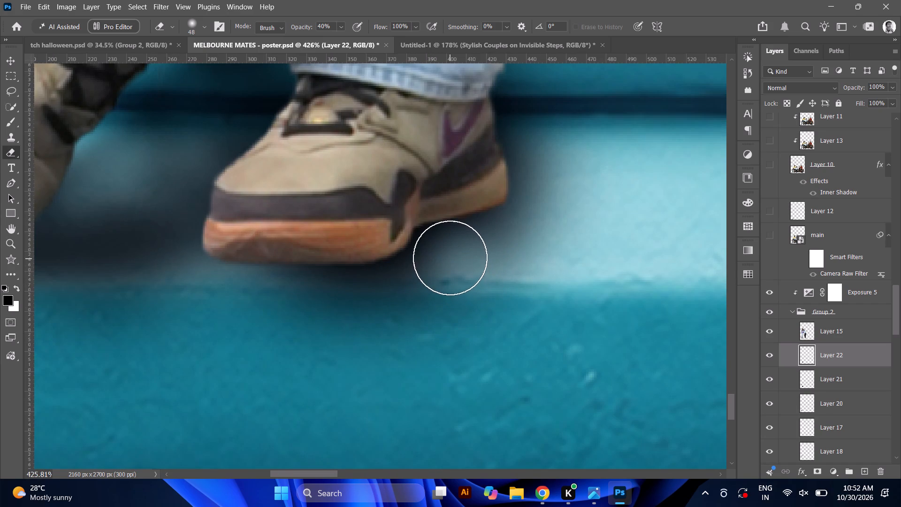
left_click(450, 257)
left_click(437, 269)
scroll(453, 264, "down", 5, "alt")
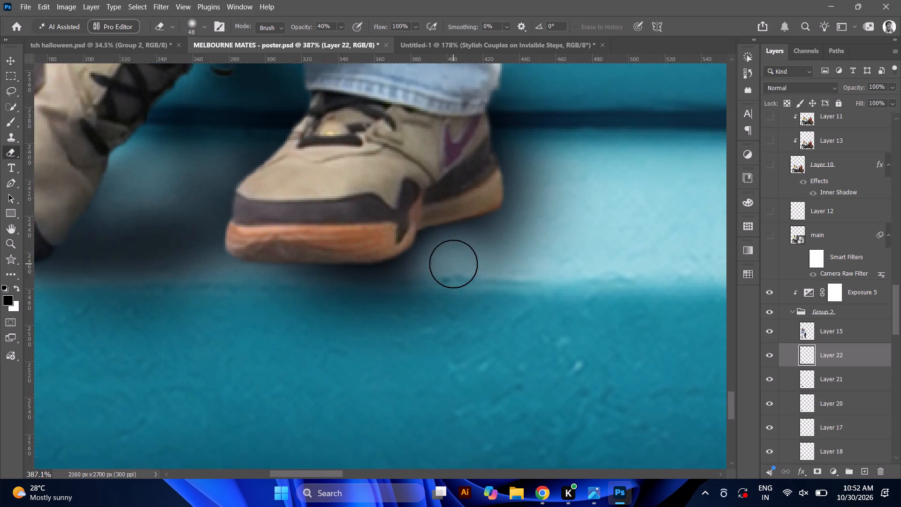
left_click(492, 262)
left_click(494, 258)
double_click(499, 254)
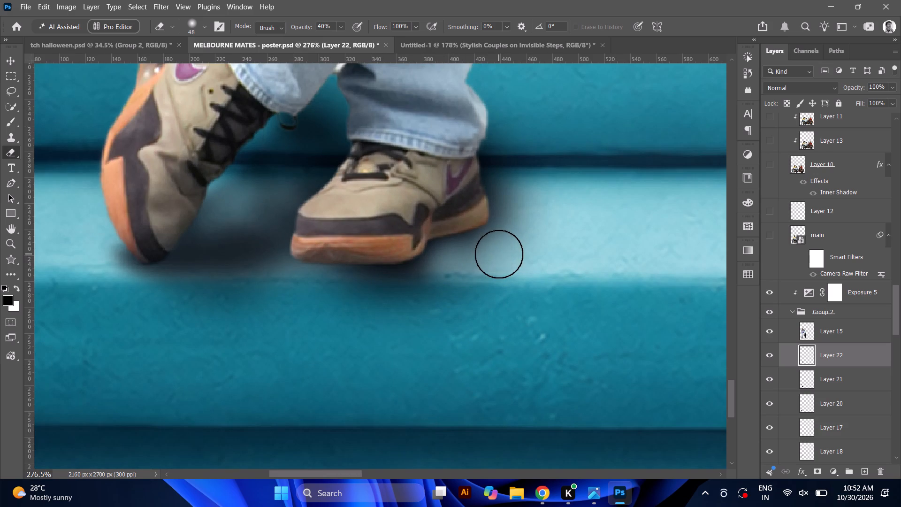
double_click(477, 261)
left_click(460, 266)
Erase the Layer 22 shadow spilling onto the step's front face below the man's flat shoe.
scroll(505, 251, "down", 4, "alt")
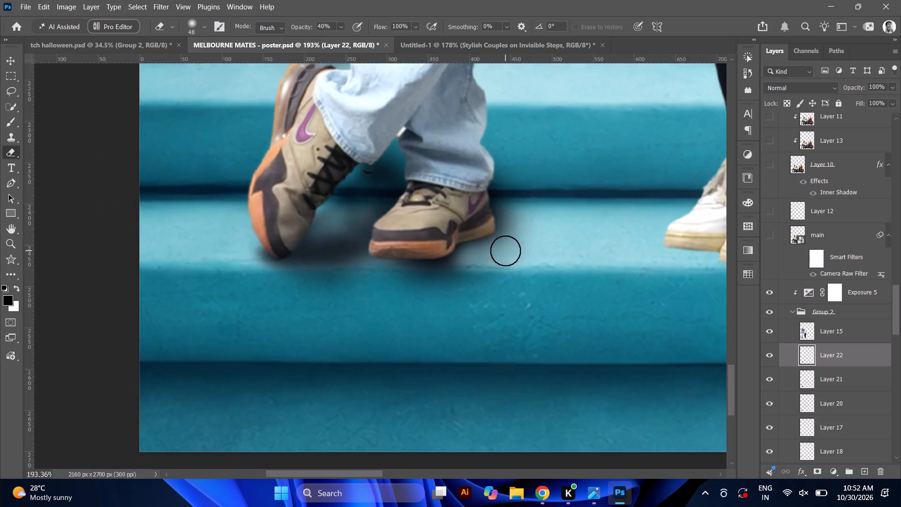
scroll(505, 251, "down", 4, "alt")
scroll(544, 233, "up", 4, "alt")
scroll(544, 233, "down", 5, "alt")
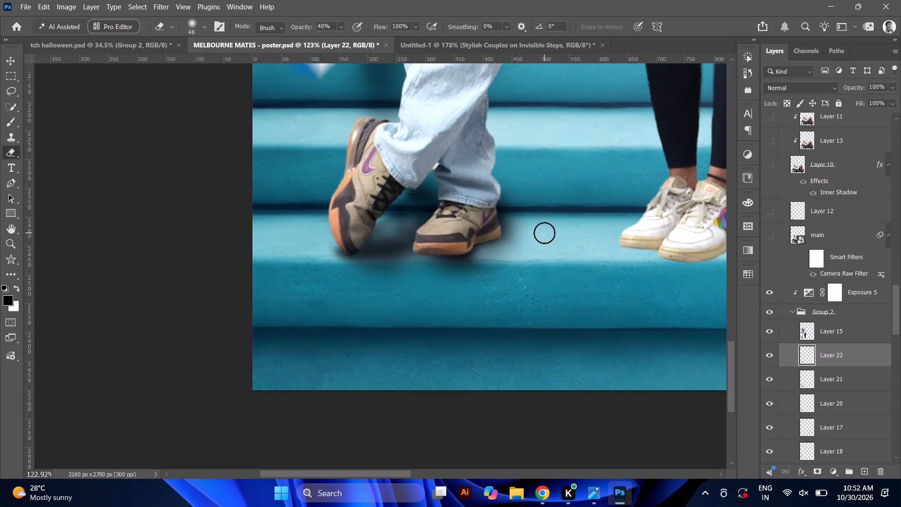
scroll(476, 279, "up", 8, "alt")
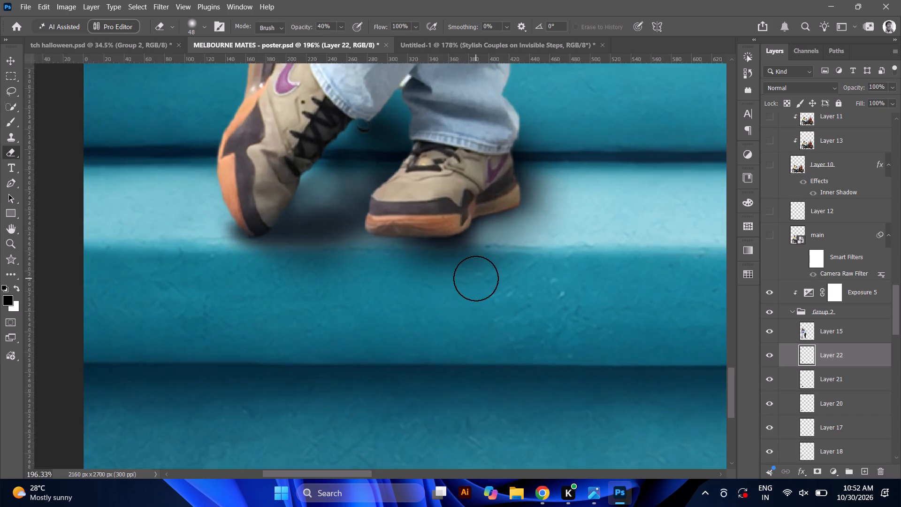
left_click(458, 269)
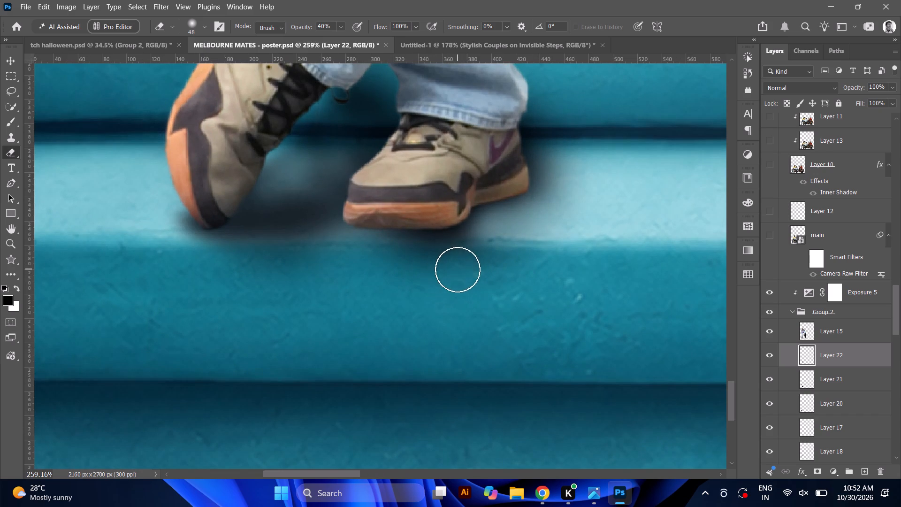
left_click(413, 278)
Examine the light-jeans man's foot shadow against both couples and the rest of the poster.
scroll(406, 277, "down", 5, "alt")
scroll(346, 269, "down", 7, "alt")
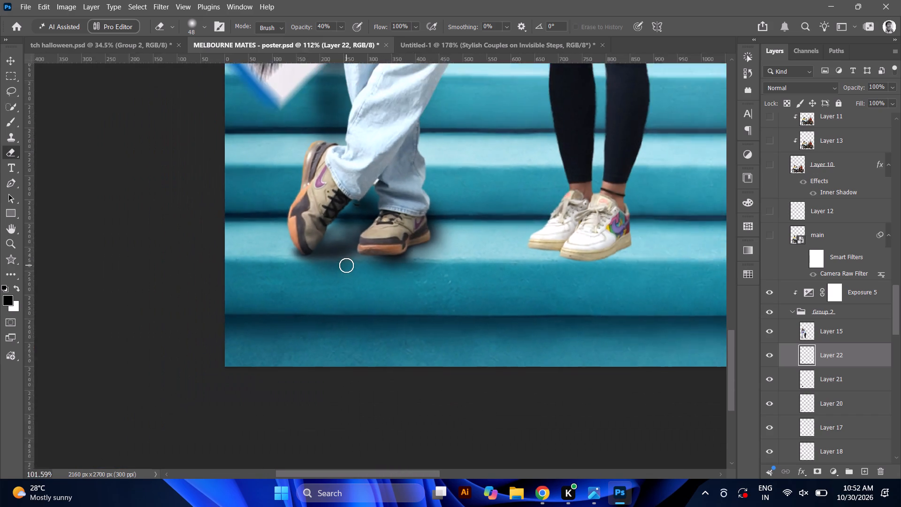
scroll(346, 265, "down", 7, "alt")
scroll(454, 236, "down", 7, "alt")
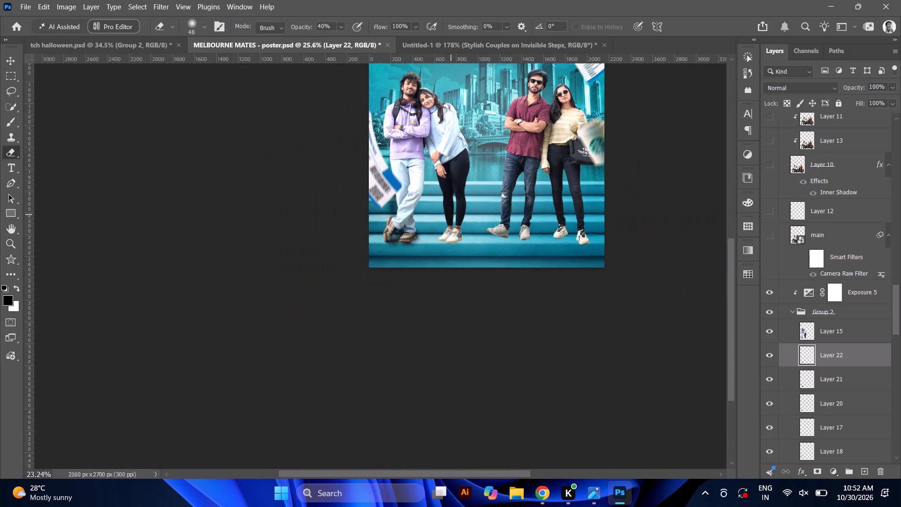
scroll(423, 209, "down", 2, "alt")
scroll(422, 210, "up", 3, "alt")
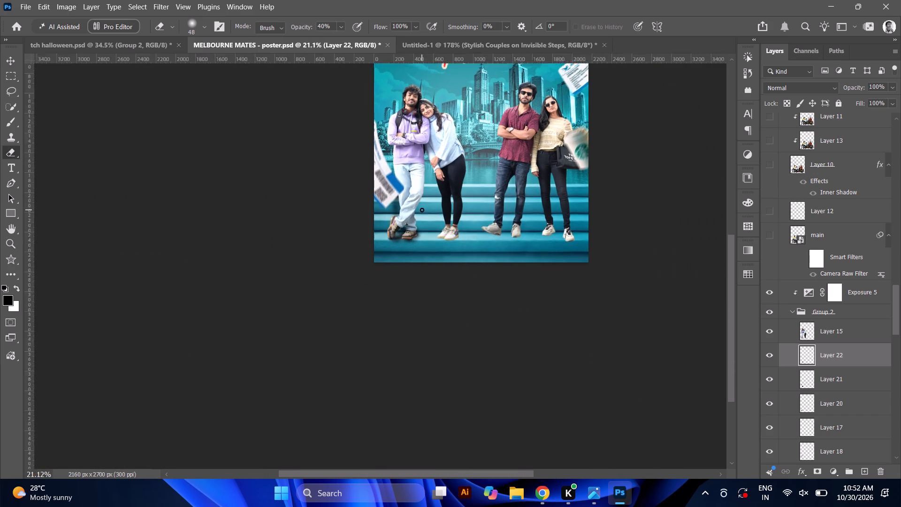
middle_click(422, 210, "alt")
scroll(422, 210, "up", 1, "alt")
scroll(421, 210, "up", 9)
scroll(397, 262, "up", 4, "alt")
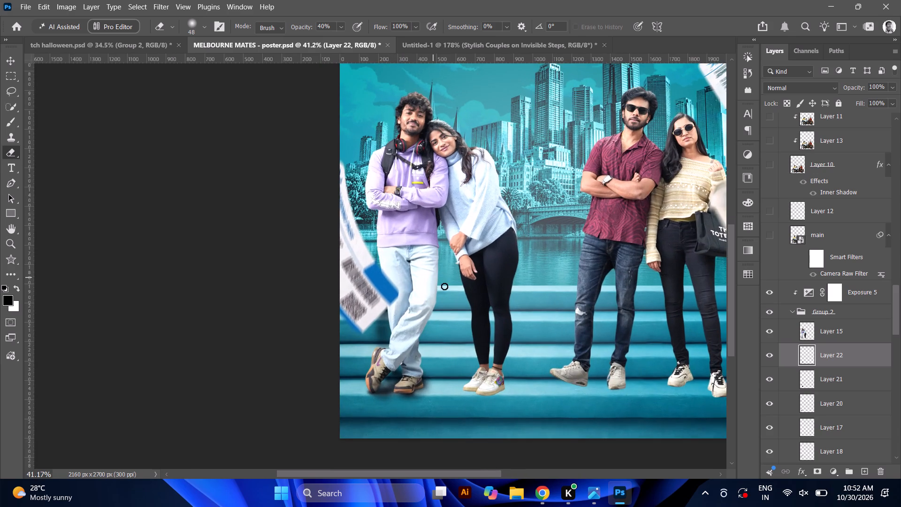
scroll(443, 322, "up", 3)
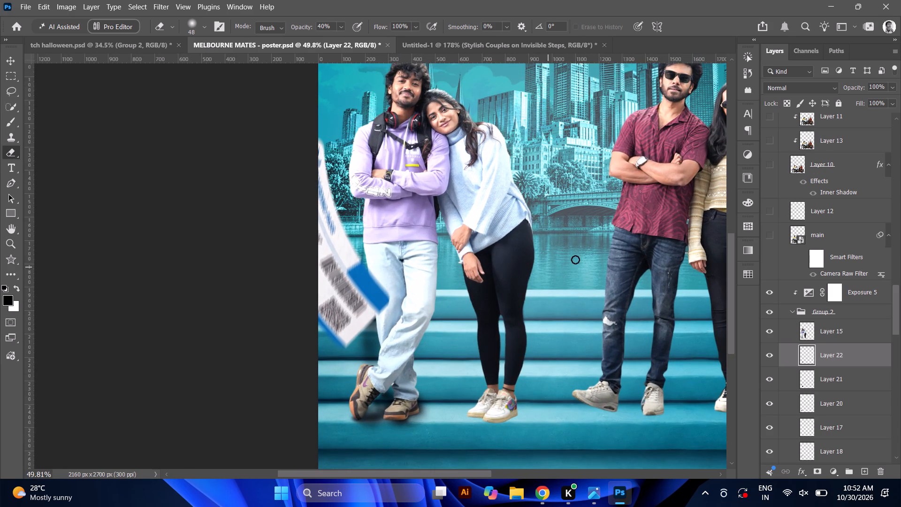
Group the shadow layers Layer 20, Layer 21 and Layer 22 together.
left_click(836, 385, "ctrl")
left_click(827, 402, "ctrl")
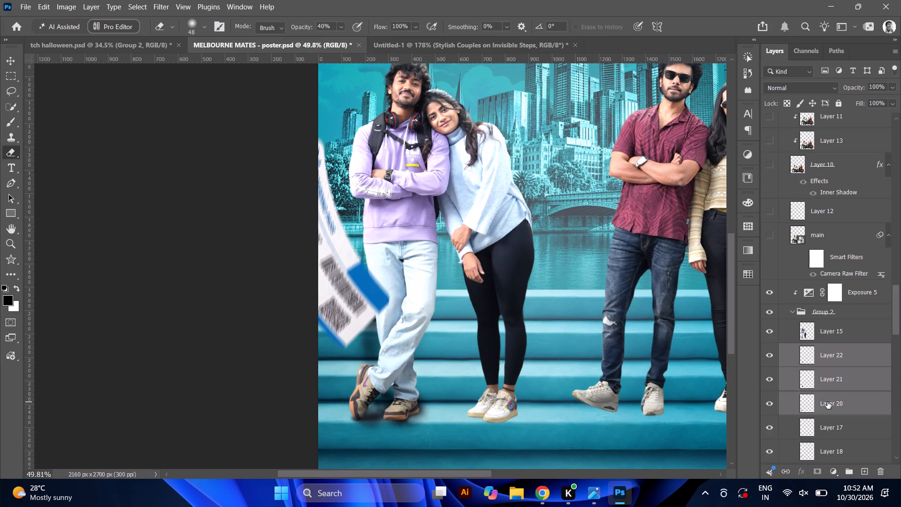
left_click(844, 467)
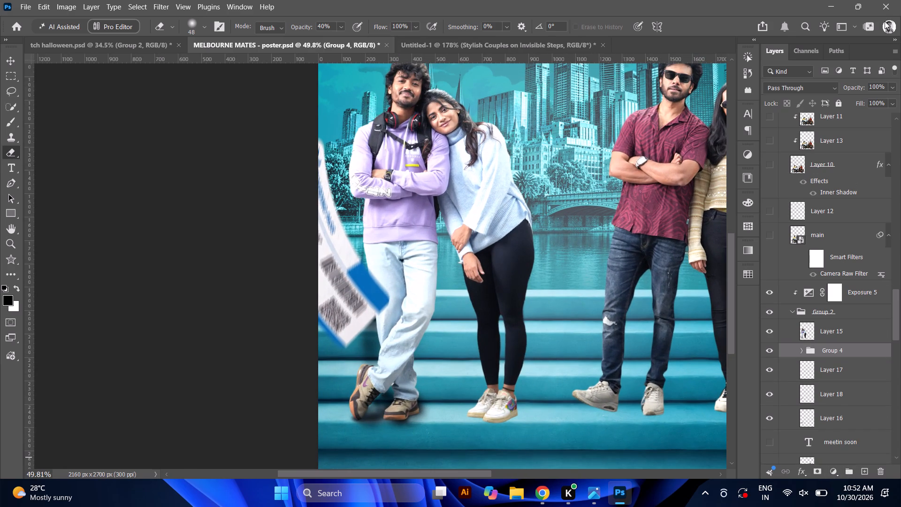
Set the new shadow group's blend mode to Normal and its fill to 91%.
left_click(794, 88)
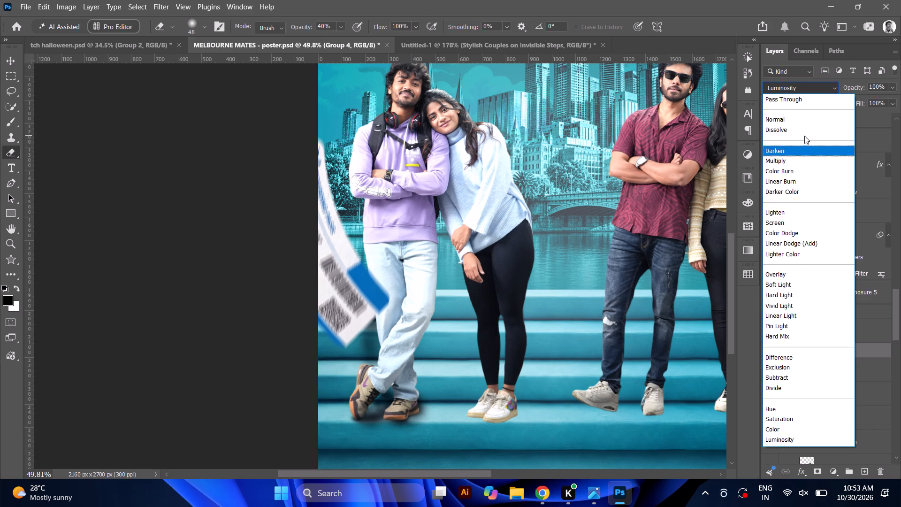
left_click(804, 119)
left_click(894, 106)
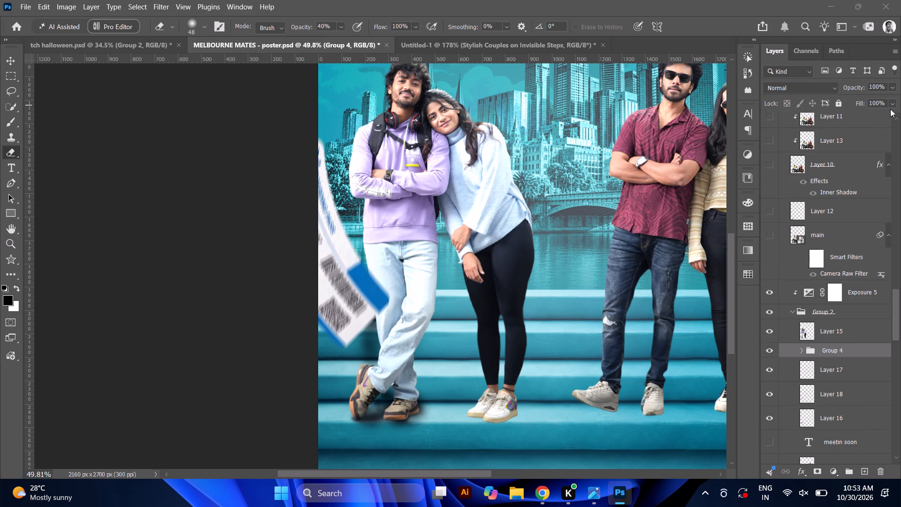
left_click(878, 115)
left_click(888, 115)
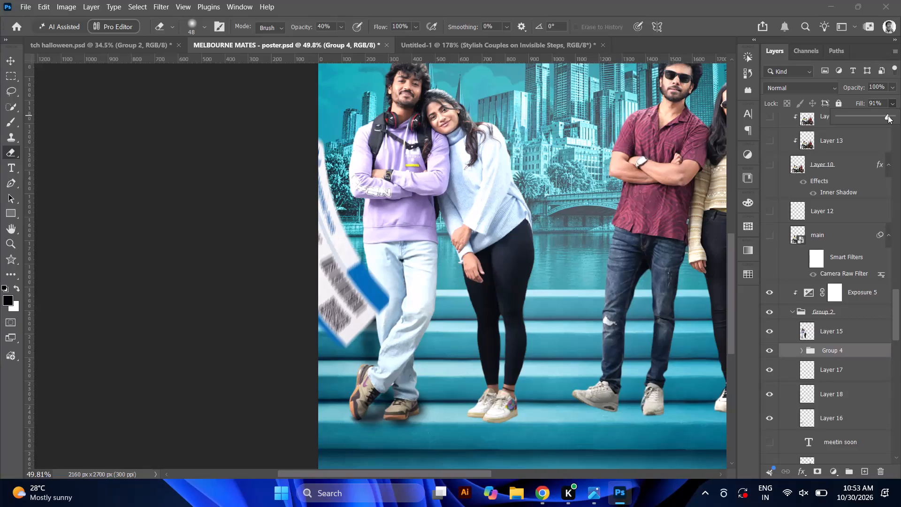
Examine the grouped foot shadows across the whole poster and closer around both couples' legs and feet.
scroll(605, 207, "down", 4, "alt")
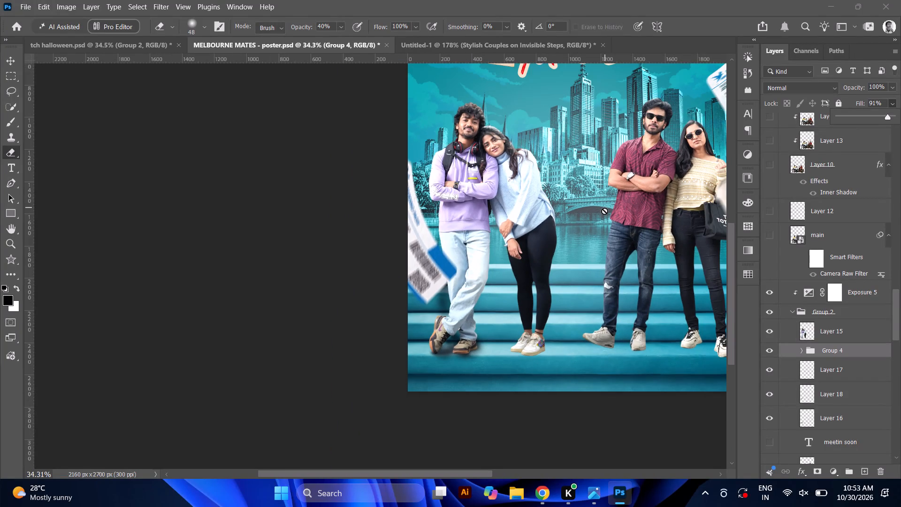
scroll(530, 286, "up", 4, "alt")
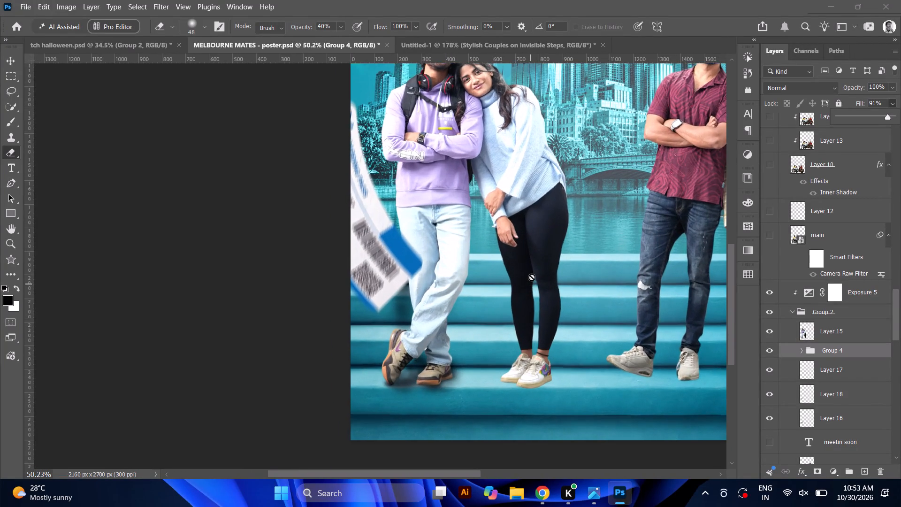
scroll(532, 277, "up", 3, "alt")
scroll(527, 282, "down", 5, "alt")
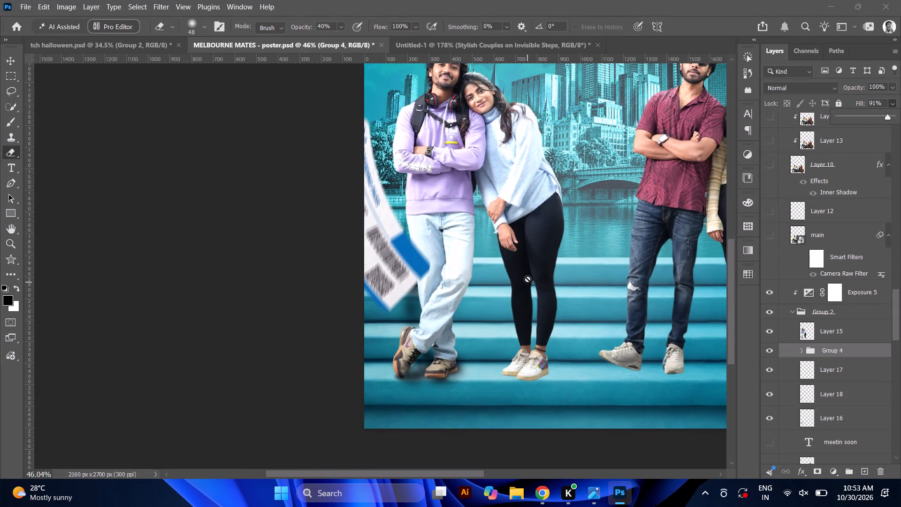
scroll(527, 279, "down", 6, "alt")
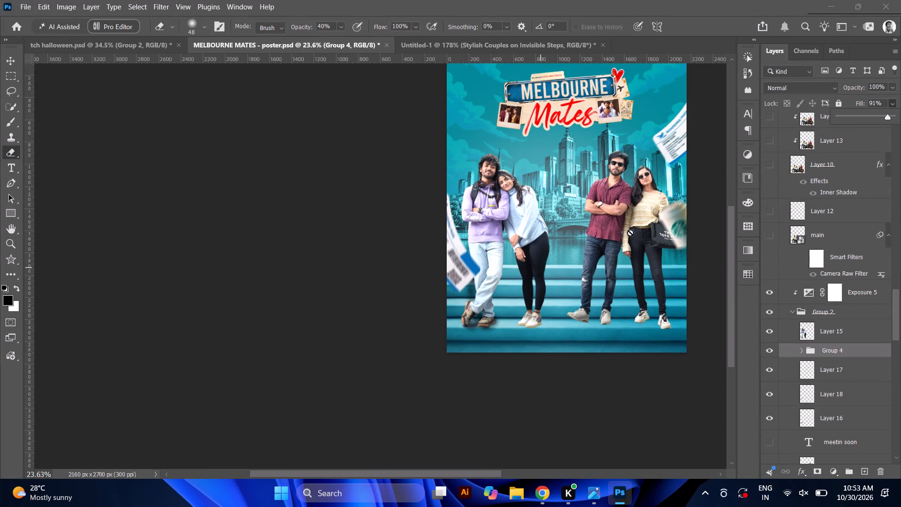
scroll(630, 232, "up", 3)
left_click_drag(410, 474, 471, 472)
scroll(389, 379, "up", 4, "alt")
scroll(594, 350, "up", 2)
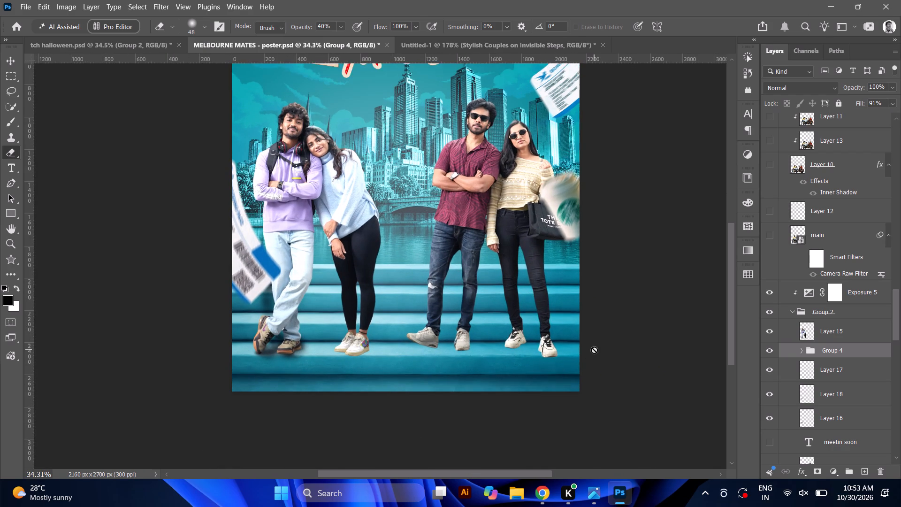
scroll(594, 350, "up", 2)
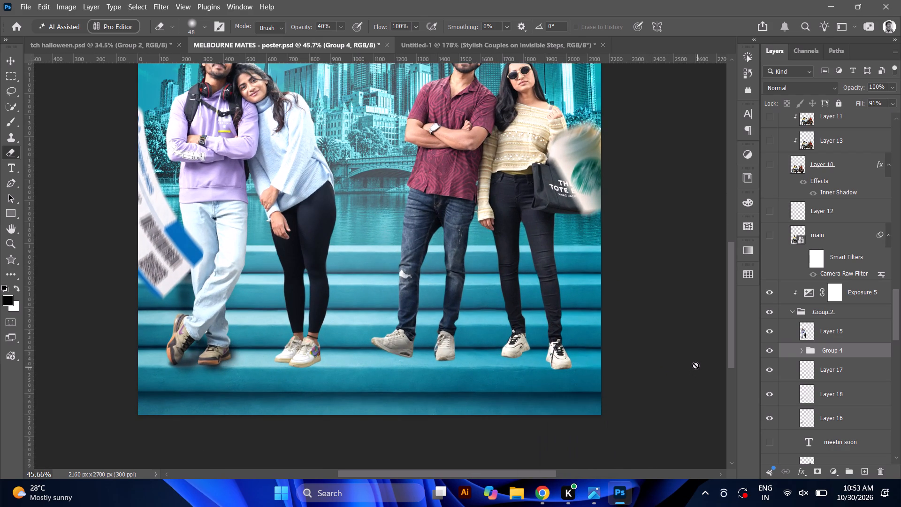
scroll(630, 375, "up", 8)
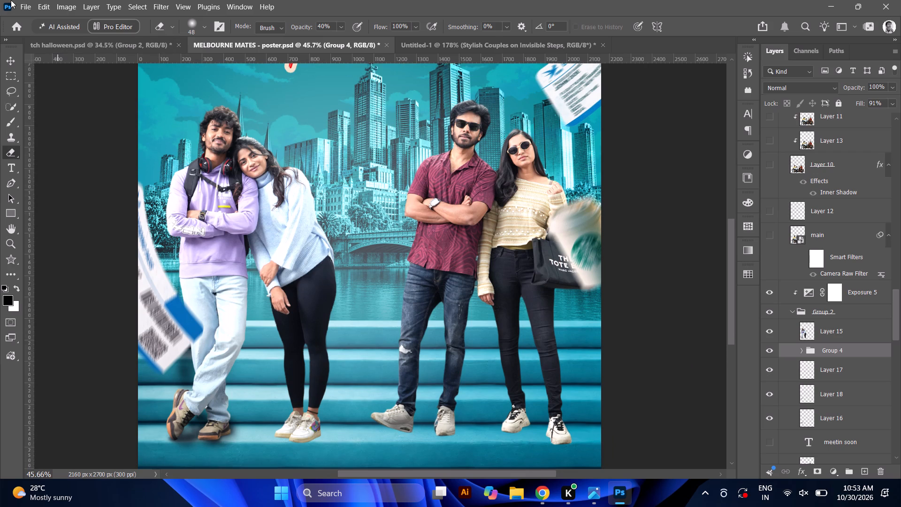
Open the Save As dialog for the Melbourne Mates poster.
left_click(26, 3)
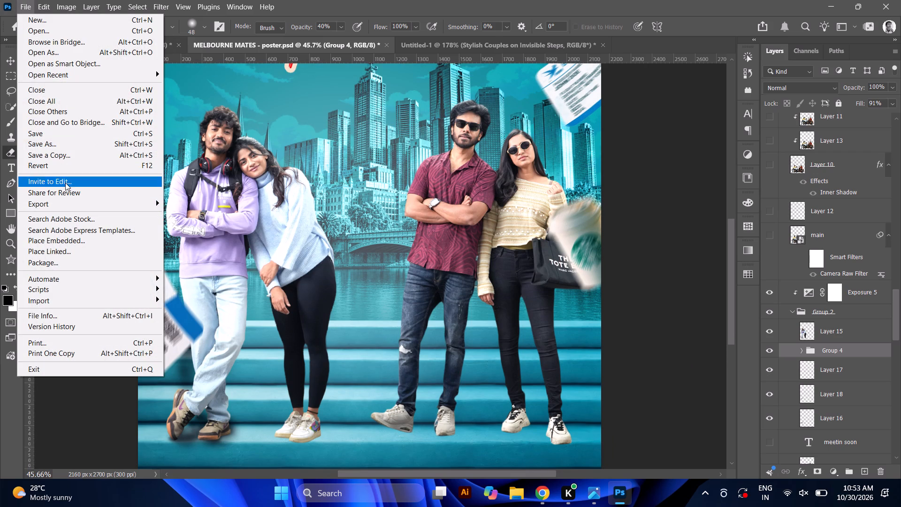
left_click(80, 147)
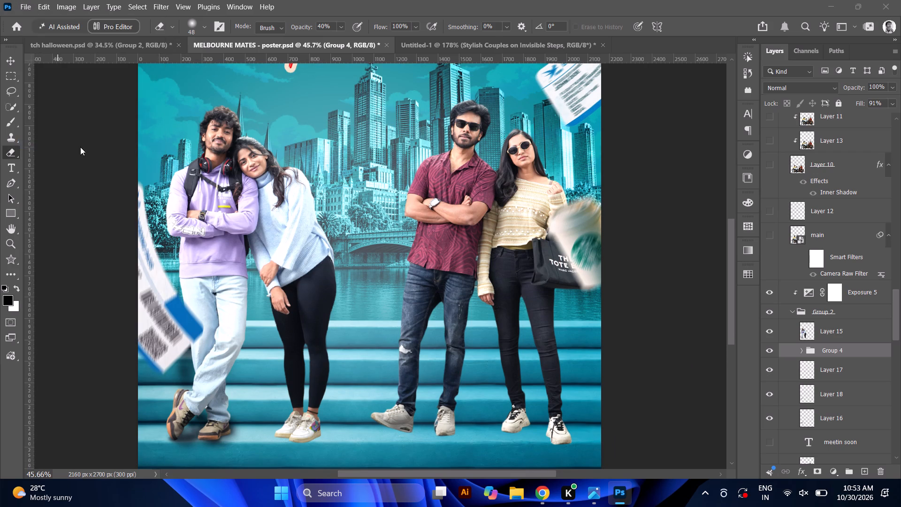
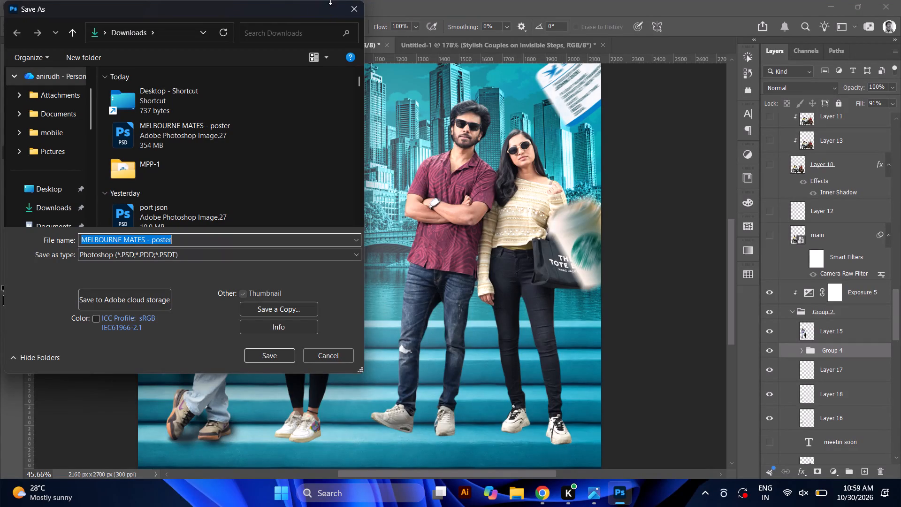
Save the poster as a separate Photoshop file named "MELBOURNE MATES - poster standing" in Downloads, keeping Maximize Compatibility on.
left_click(180, 241)
key("space")
type("standing")
key("space")
key("Return")
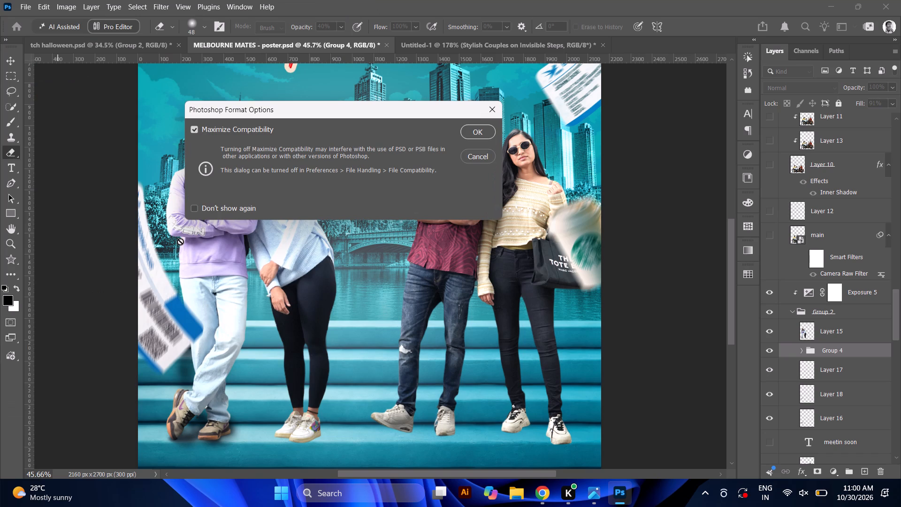
key("Return")
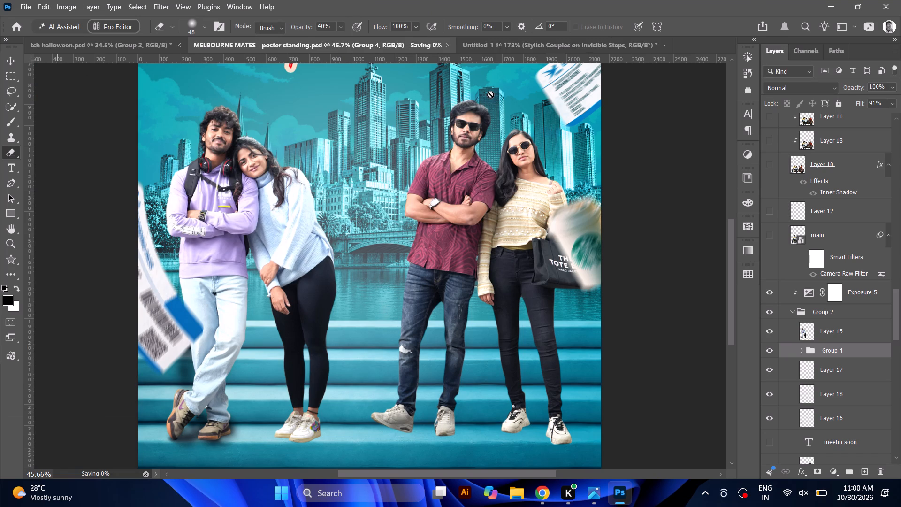
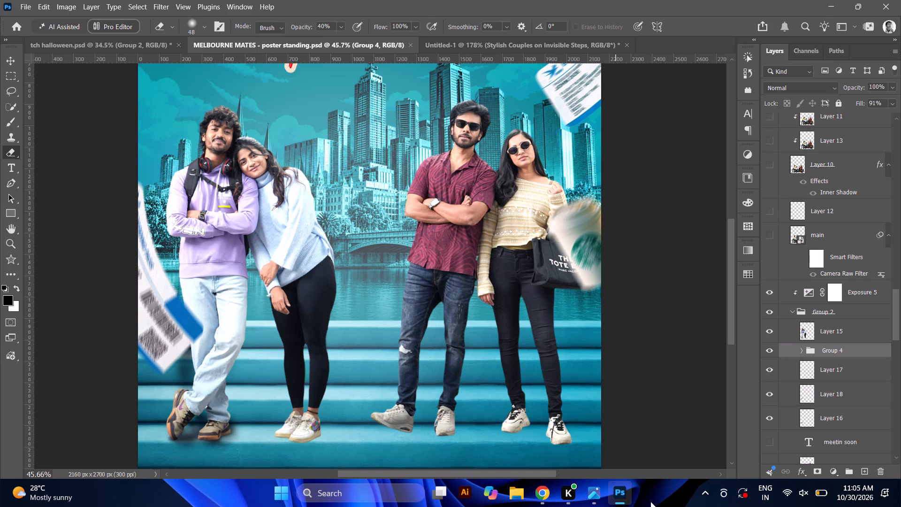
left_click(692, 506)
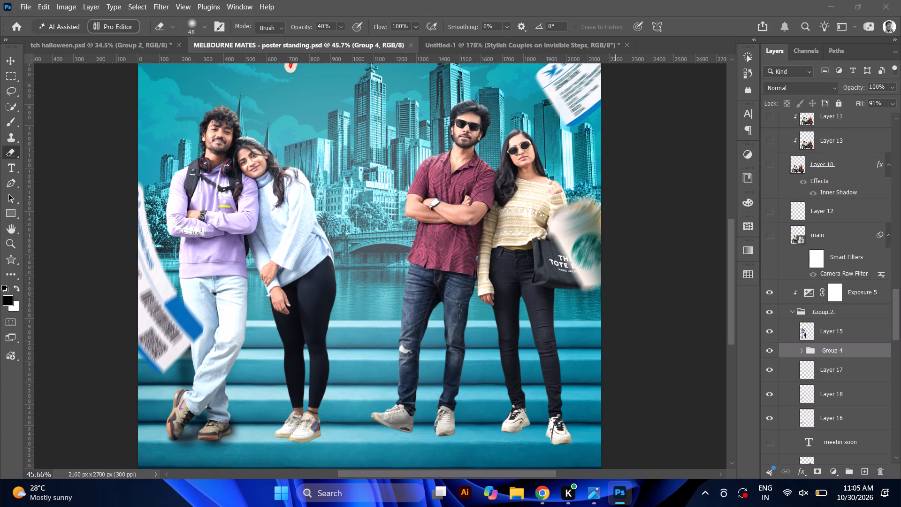
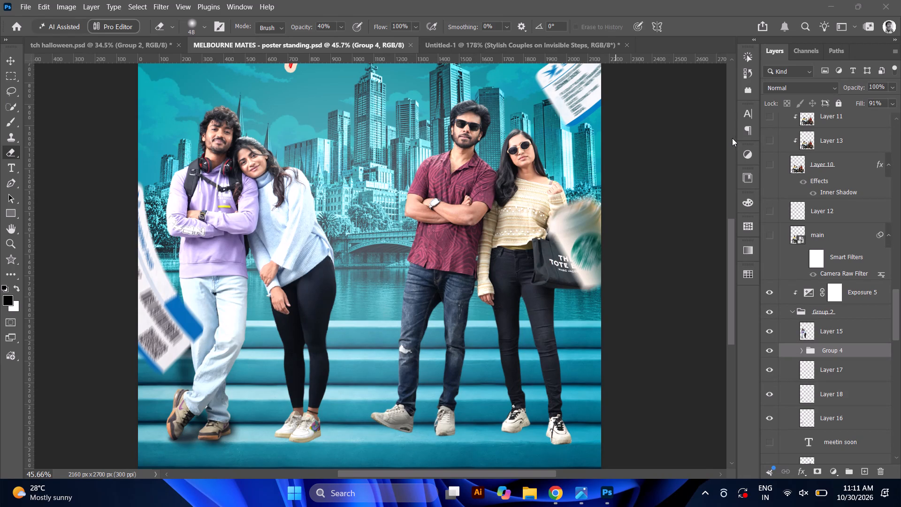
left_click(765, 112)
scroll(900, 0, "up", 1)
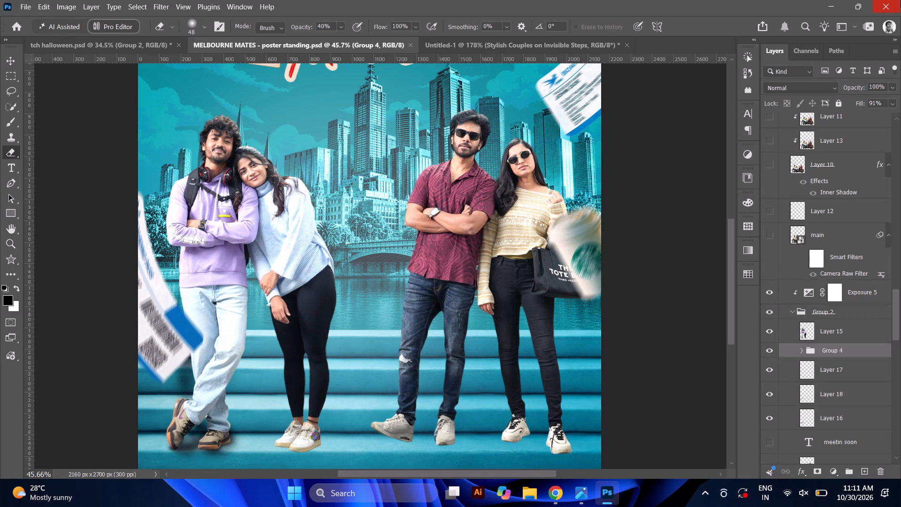
Clear the desktop by minimizing Photoshop and closing the Chrome window and both open Photos image windows.
left_click(827, 0)
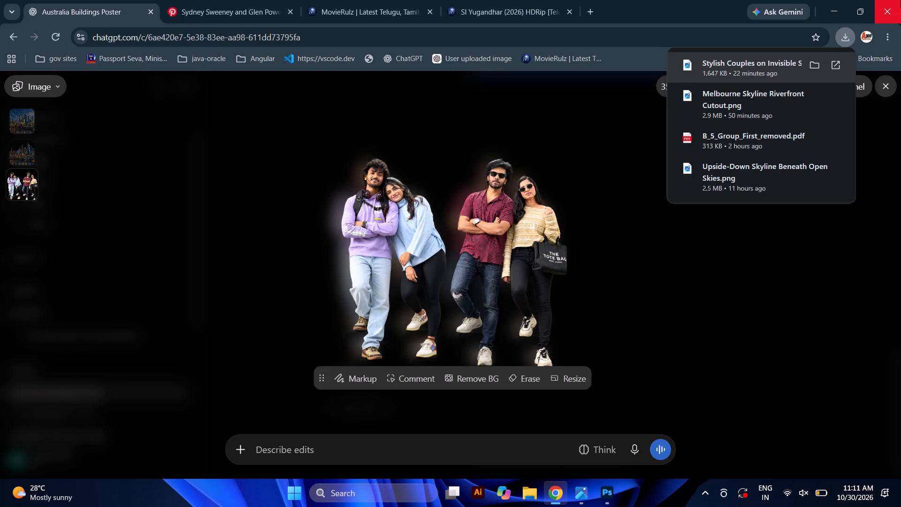
left_click(900, 0)
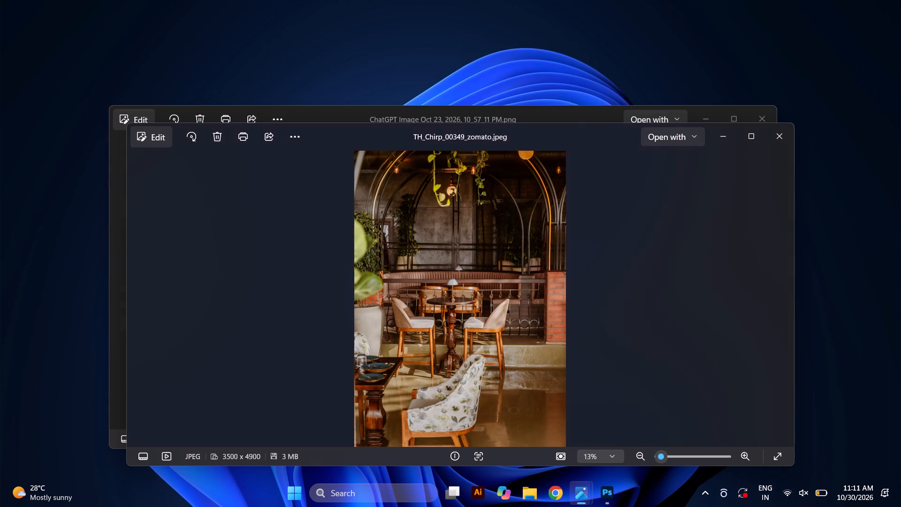
left_click(790, 139)
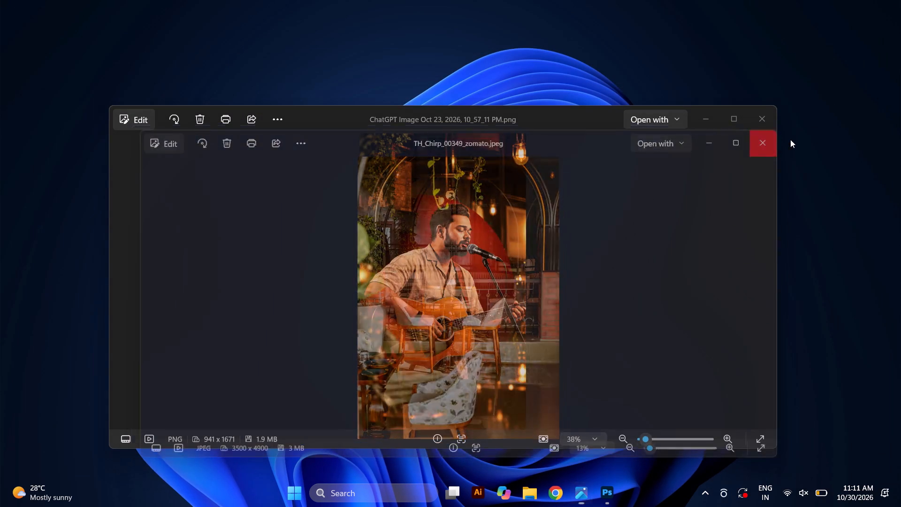
left_click(766, 115)
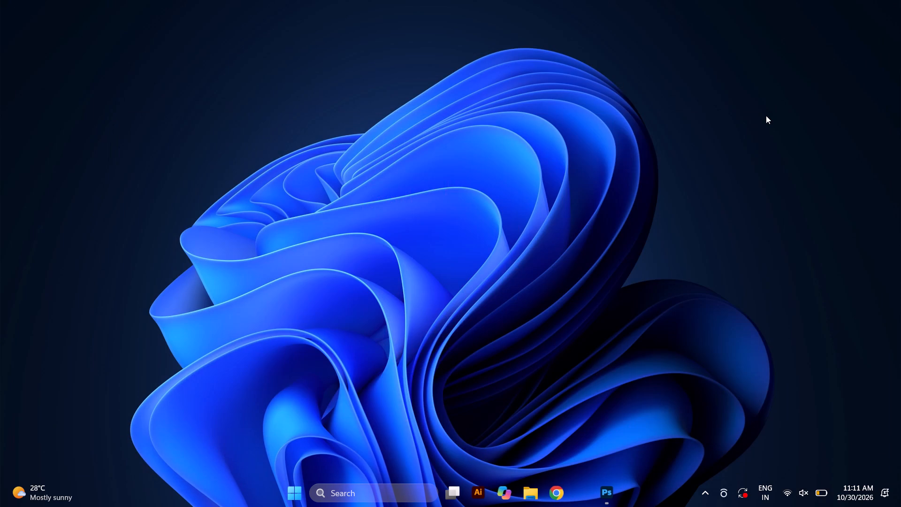